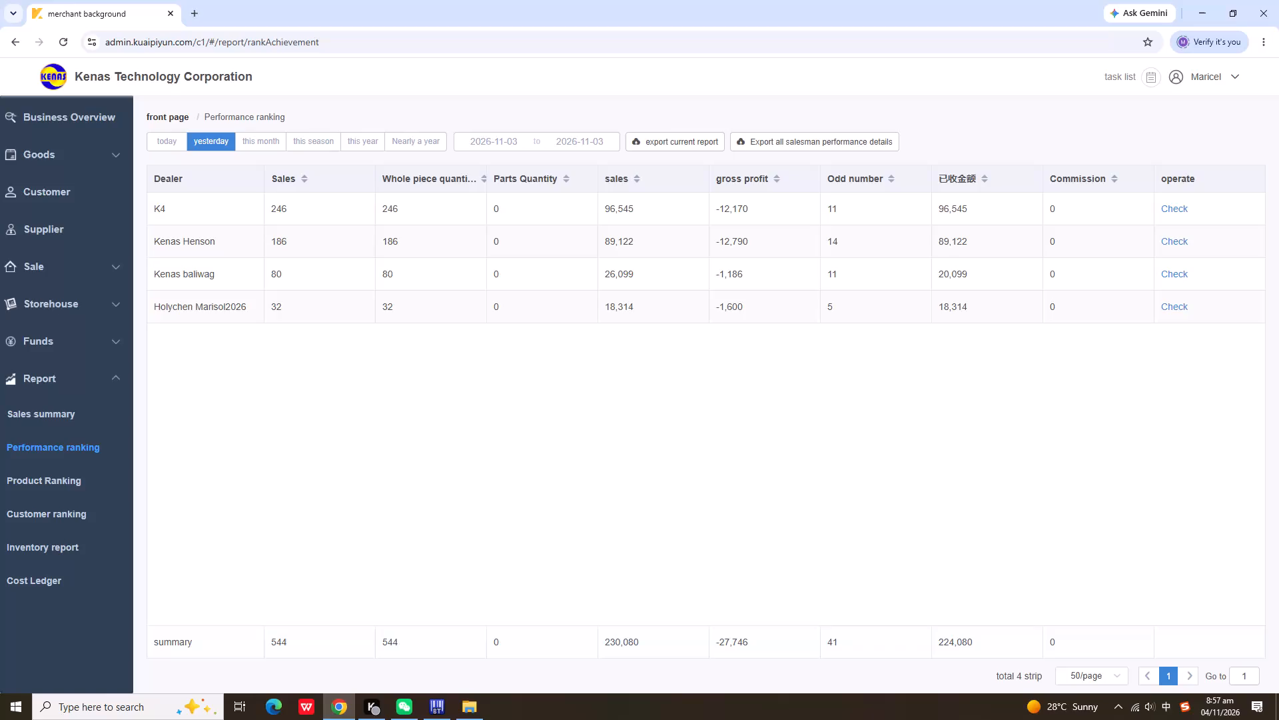
# Export yesterday's sales receipts for the K1-marsion store as documents with details, without pictures.
pyautogui.click(94, 265)
pyautogui.click(82, 305)
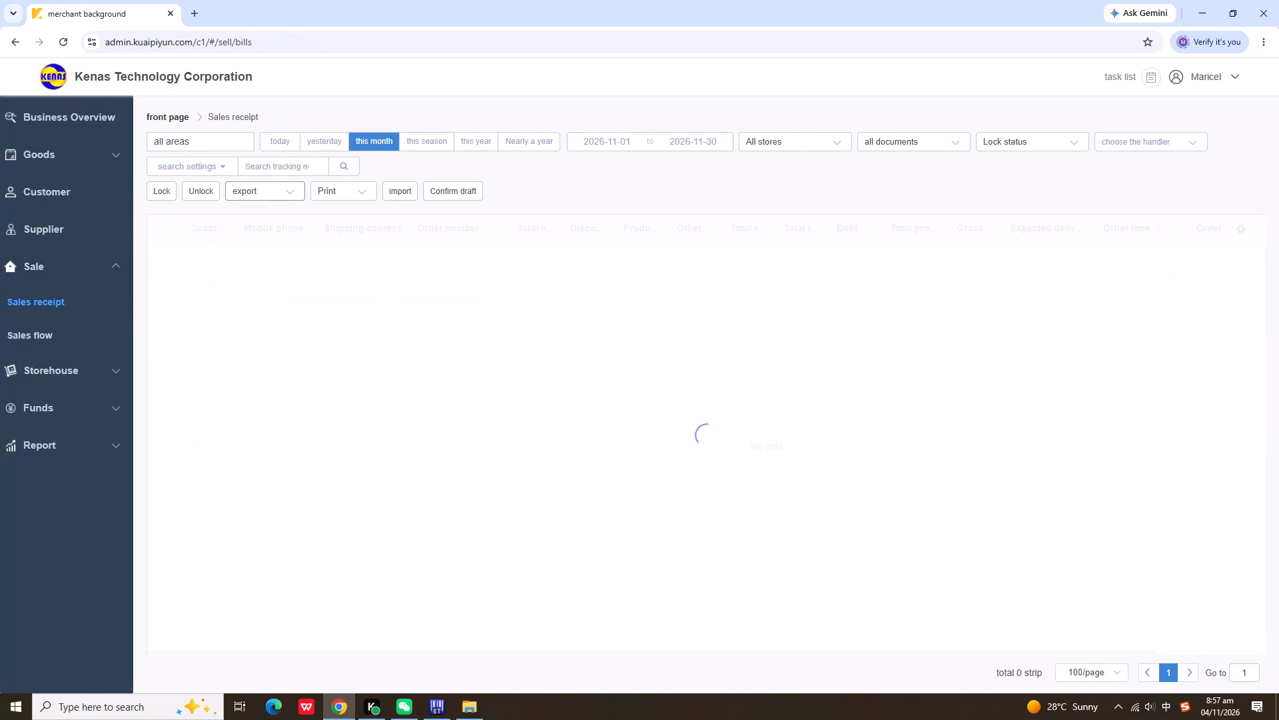
pyautogui.click(320, 143)
pyautogui.click(794, 143)
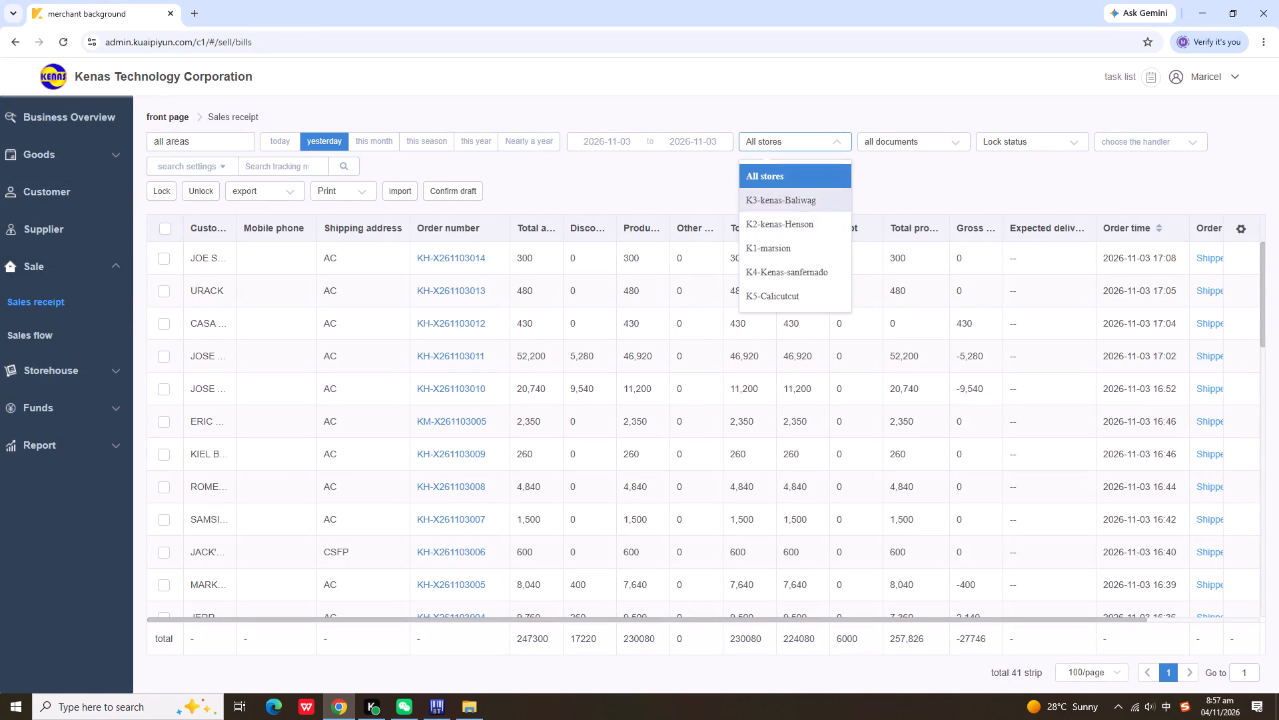
pyautogui.click(810, 243)
pyautogui.click(291, 196)
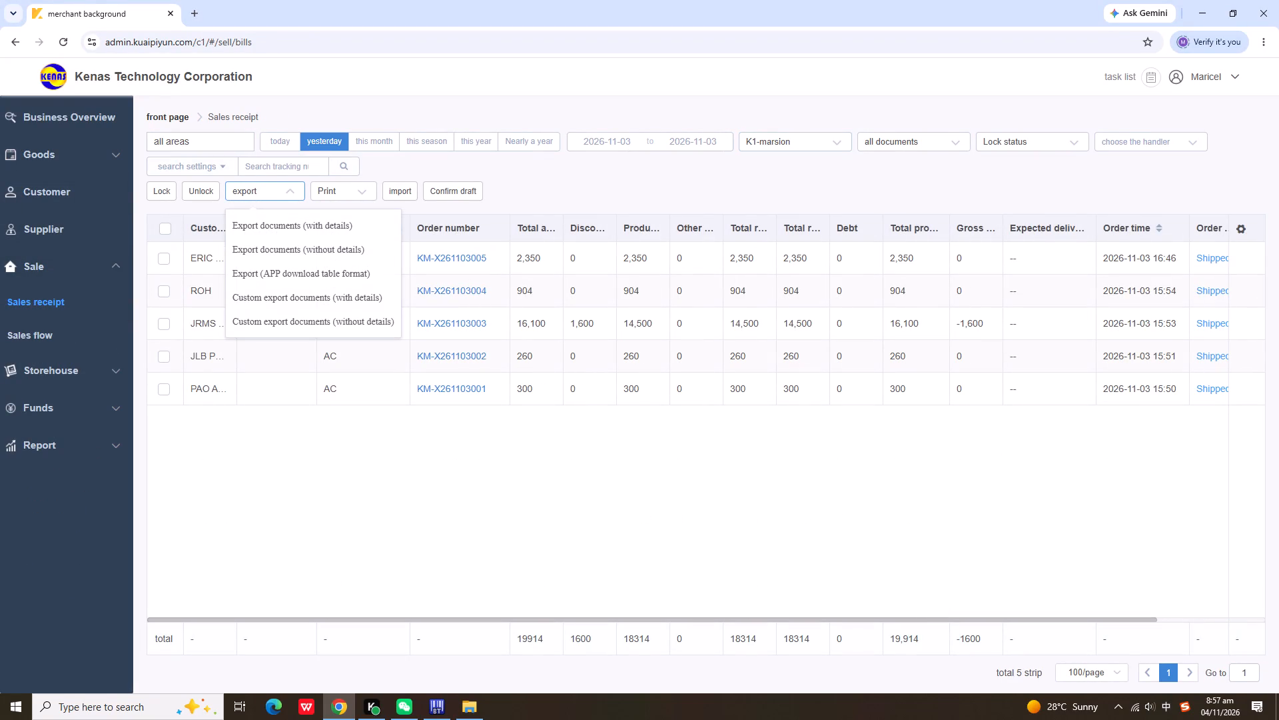
pyautogui.click(304, 221)
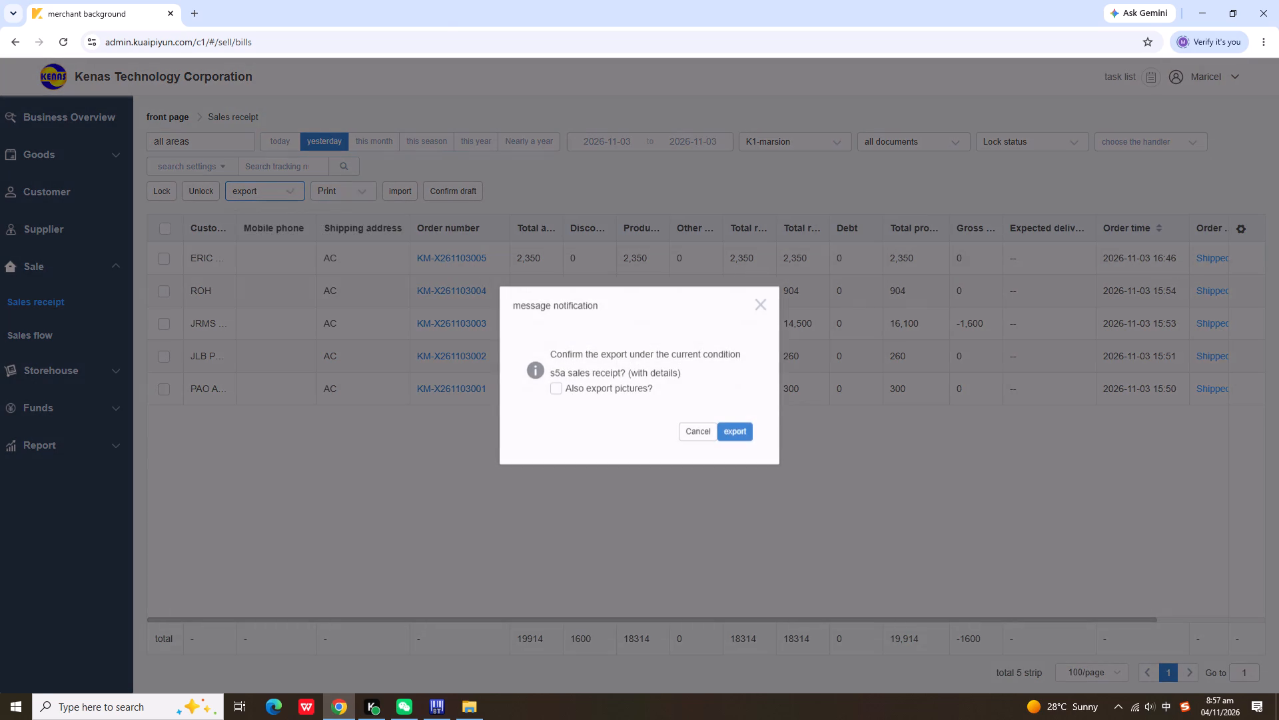
pyautogui.click(737, 429)
# Export yesterday's sales receipts with details for the K2-kenas-Henson store.
pyautogui.click(822, 136)
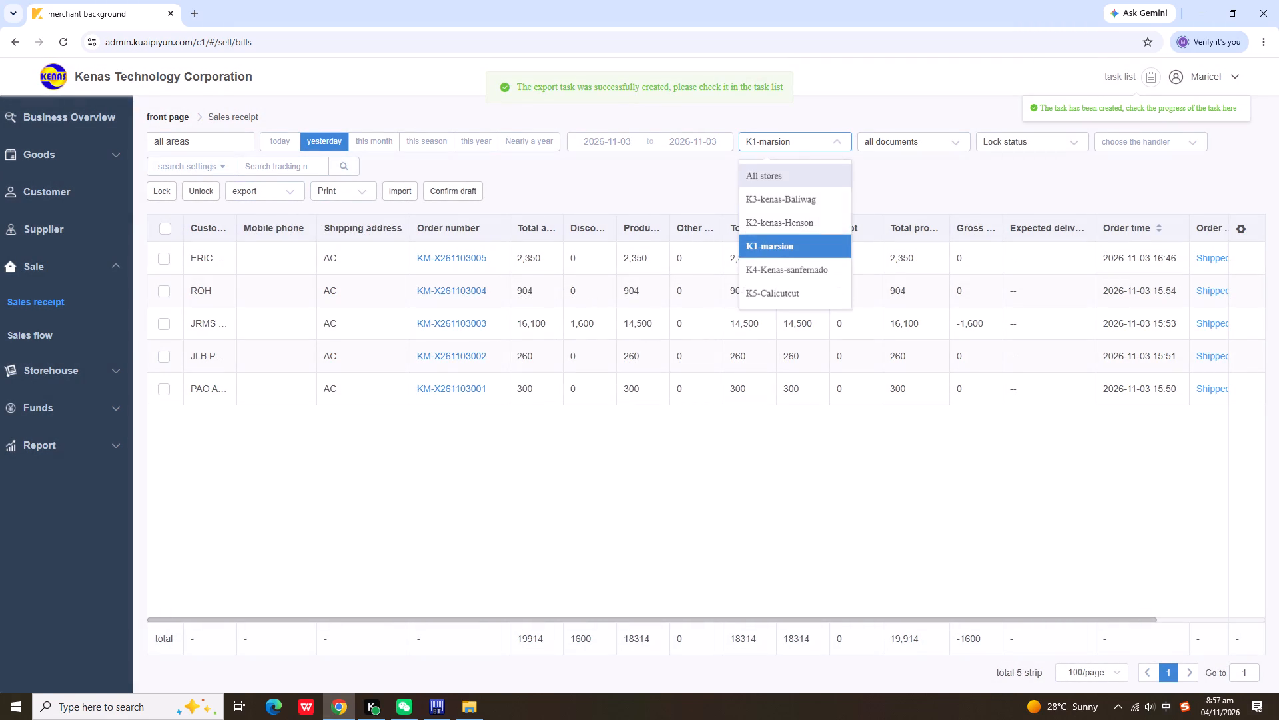
pyautogui.click(803, 215)
pyautogui.click(279, 191)
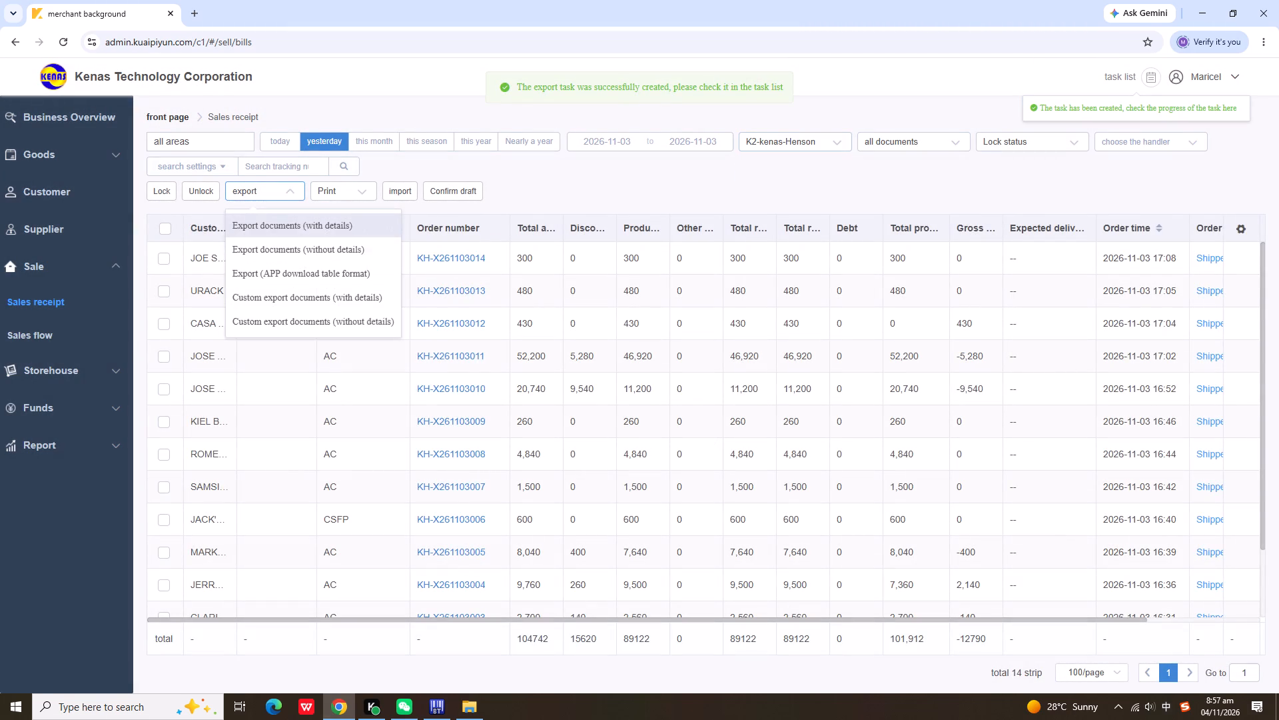
pyautogui.click(304, 224)
pyautogui.click(741, 431)
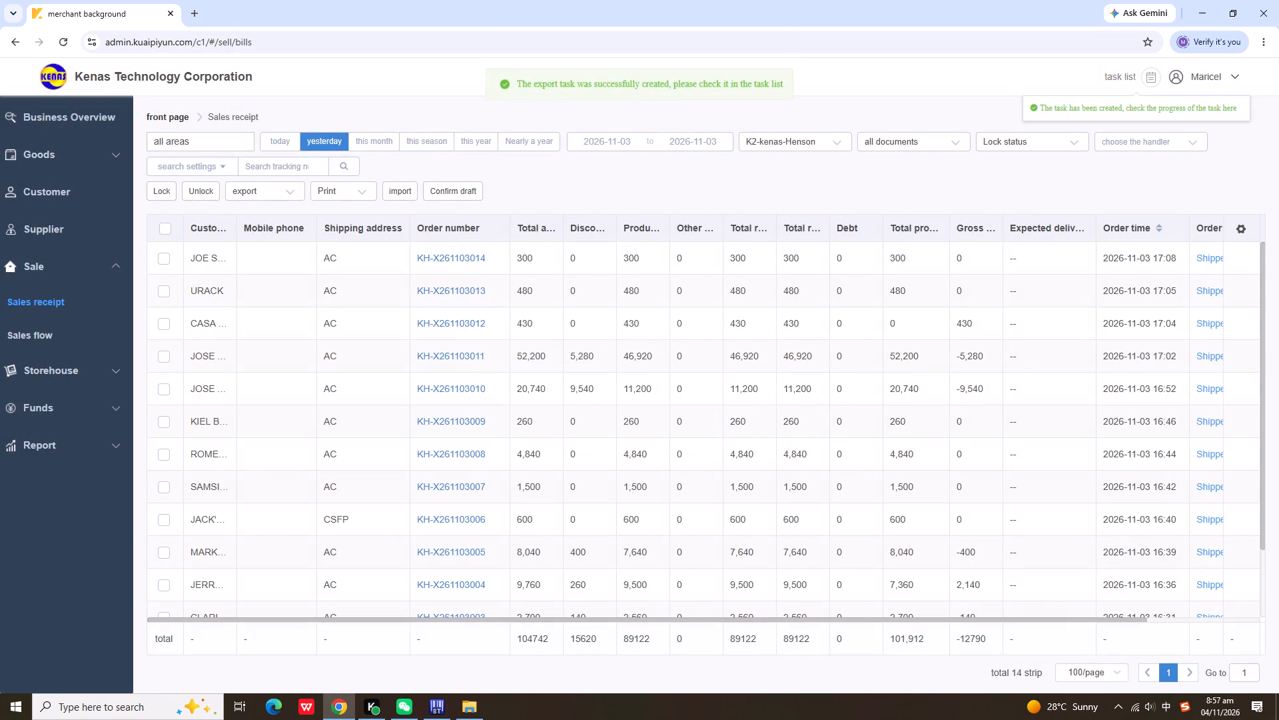
# Export yesterday's sales receipts with details for the K3-kenas-Baliwag store.
pyautogui.click(828, 143)
pyautogui.click(812, 197)
pyautogui.click(291, 191)
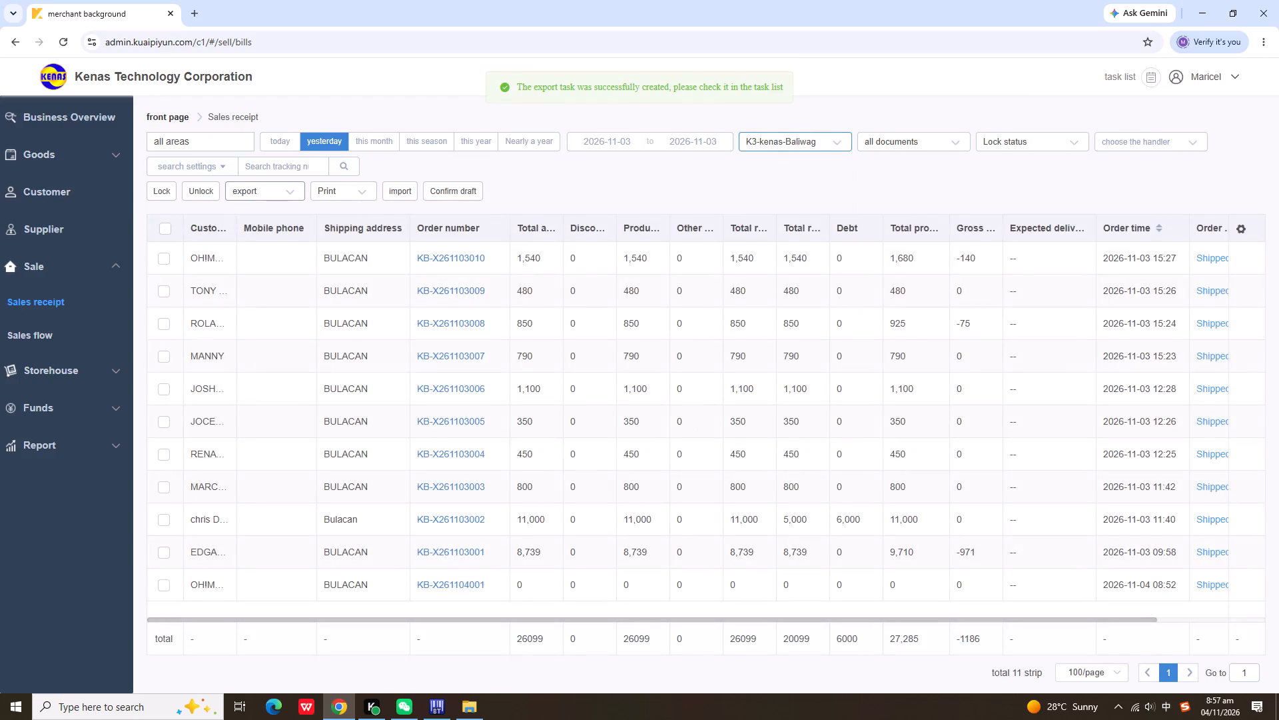
pyautogui.click(342, 223)
pyautogui.click(733, 429)
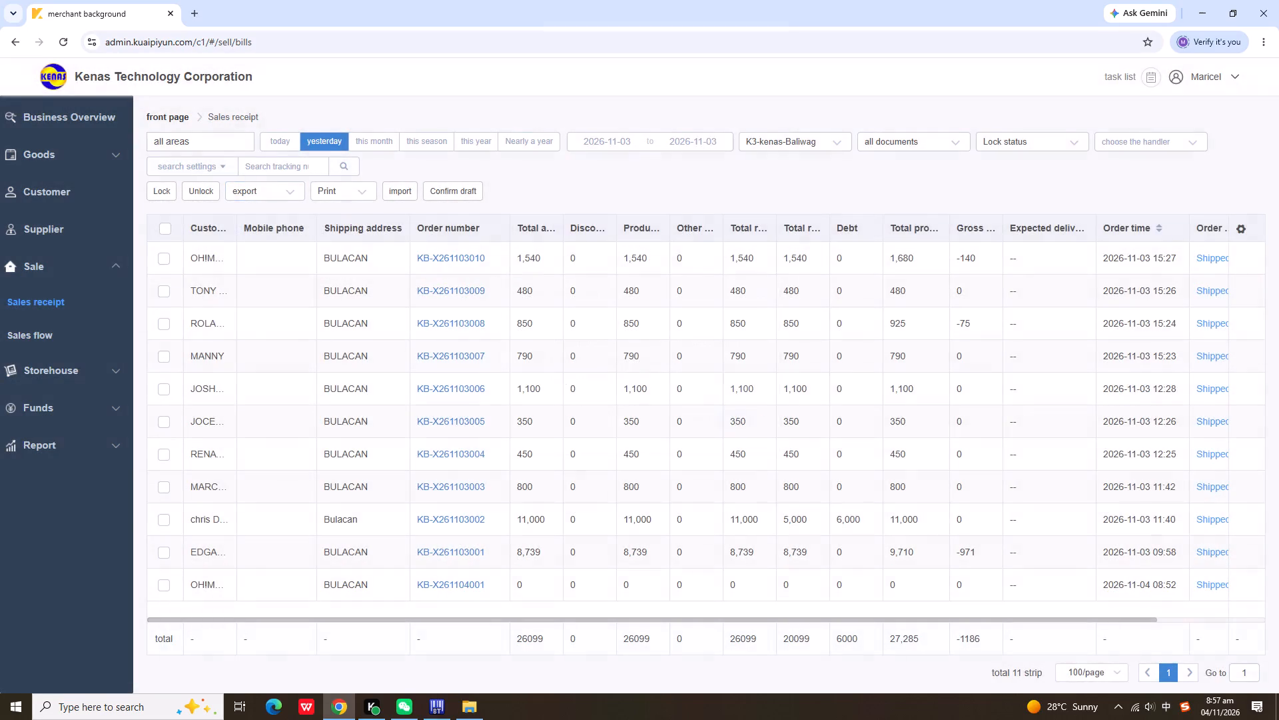
# Export yesterday's sales receipts with details for the K4-Kenas-sanfernado store.
pyautogui.click(829, 146)
pyautogui.click(801, 269)
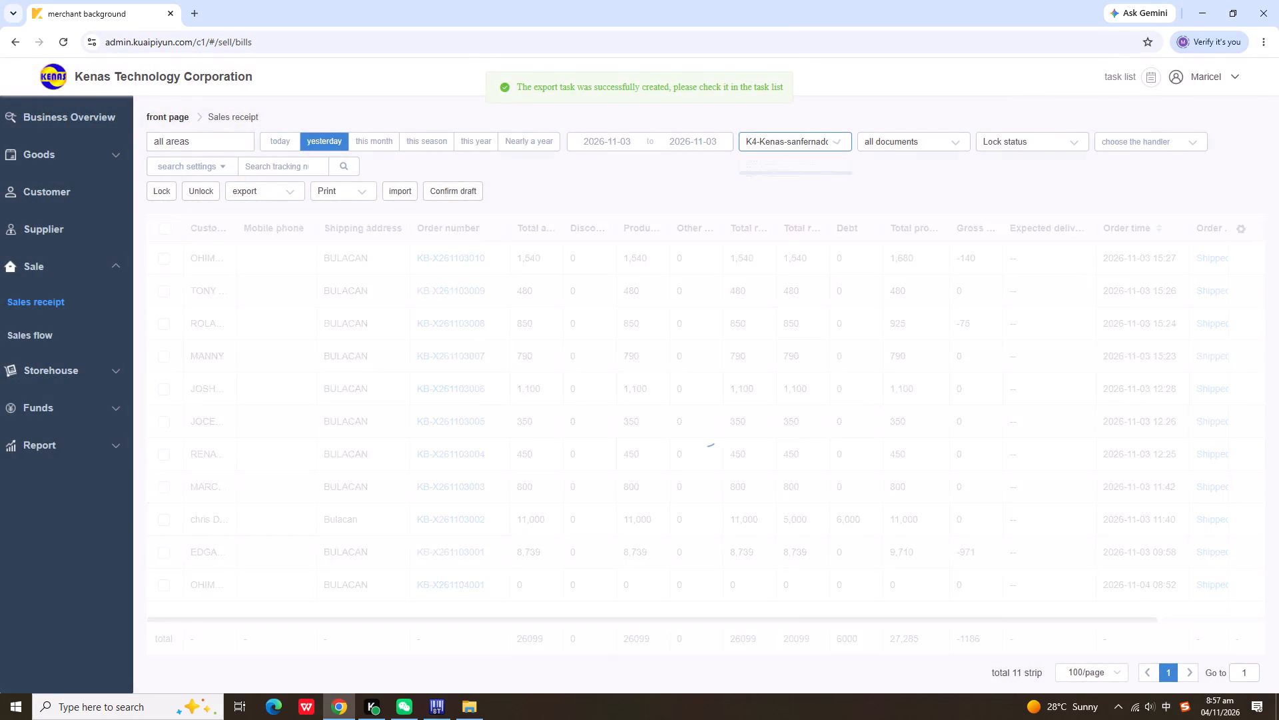
pyautogui.click(280, 196)
pyautogui.click(303, 222)
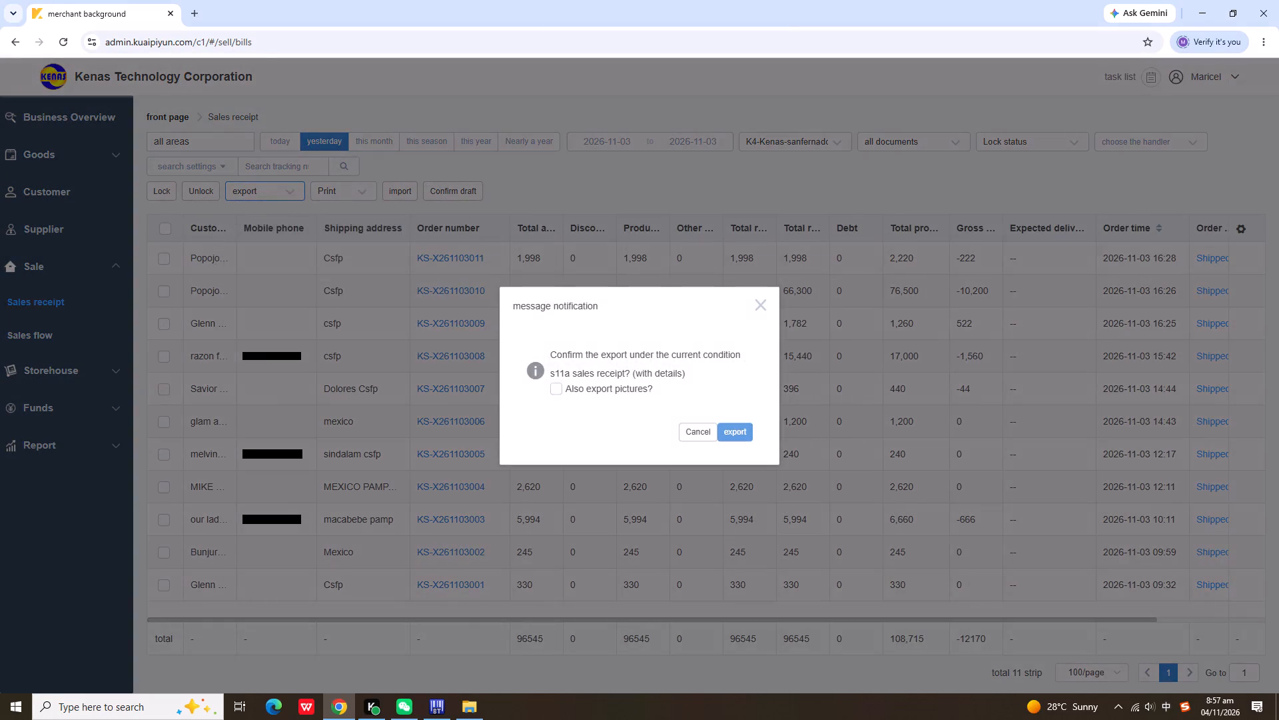
pyautogui.click(729, 437)
# Filter yesterday's sales receipts to the K5-Calicutcut store.
pyautogui.click(828, 145)
pyautogui.click(813, 297)
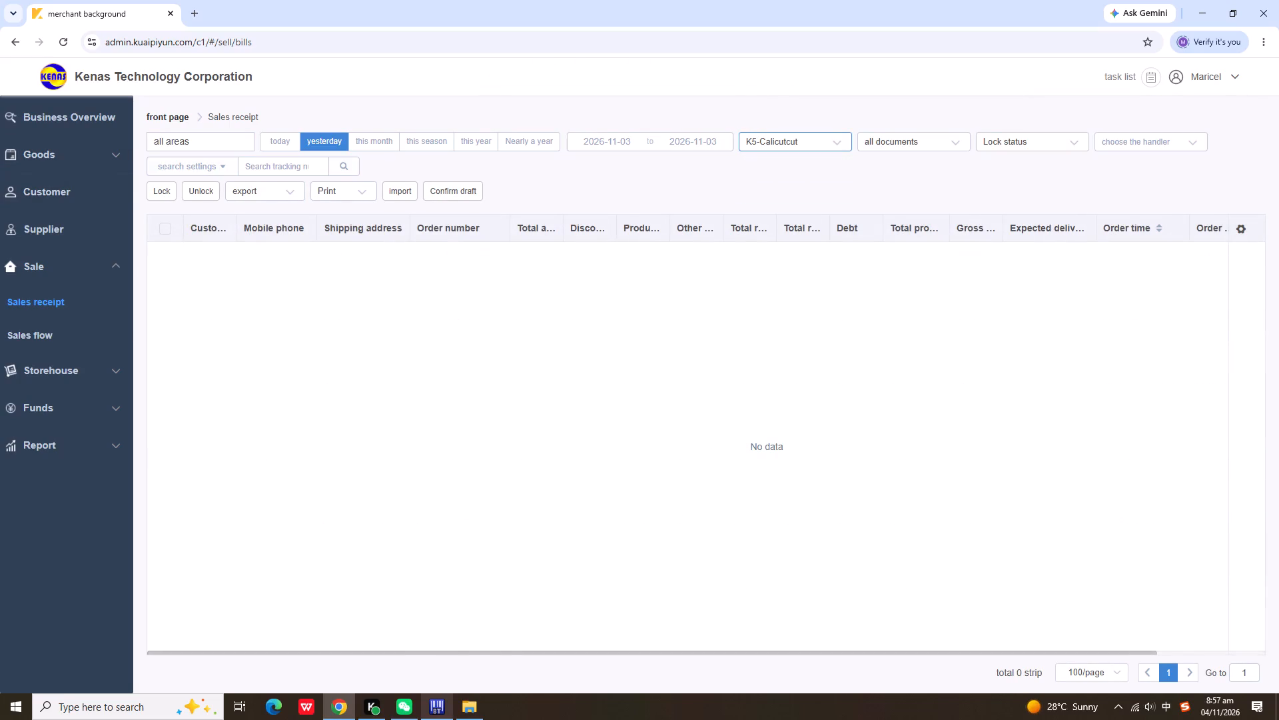
# Open the November sales summary workbook from the K1 MARISOL 2026 folder and enter 18314 as Cash for 03/11/2026.
pyautogui.click(475, 704)
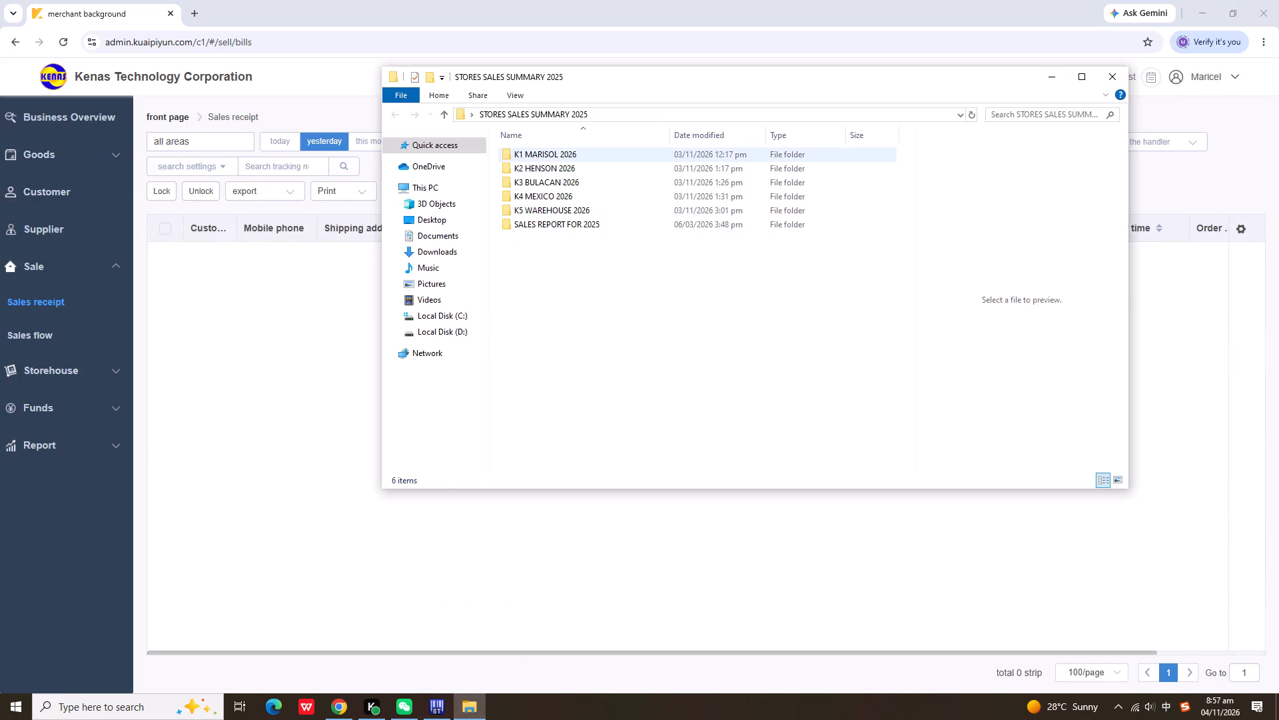
pyautogui.doubleClick(556, 159)
pyautogui.doubleClick(595, 292)
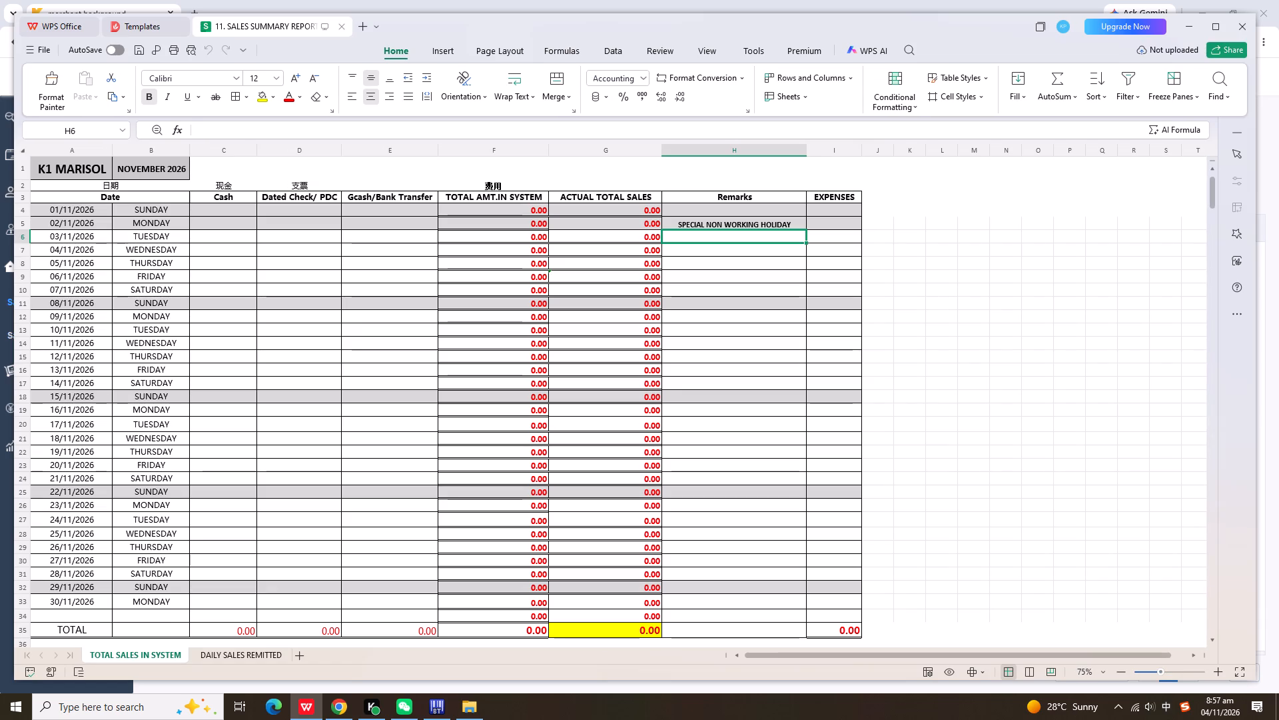
pyautogui.click(235, 237)
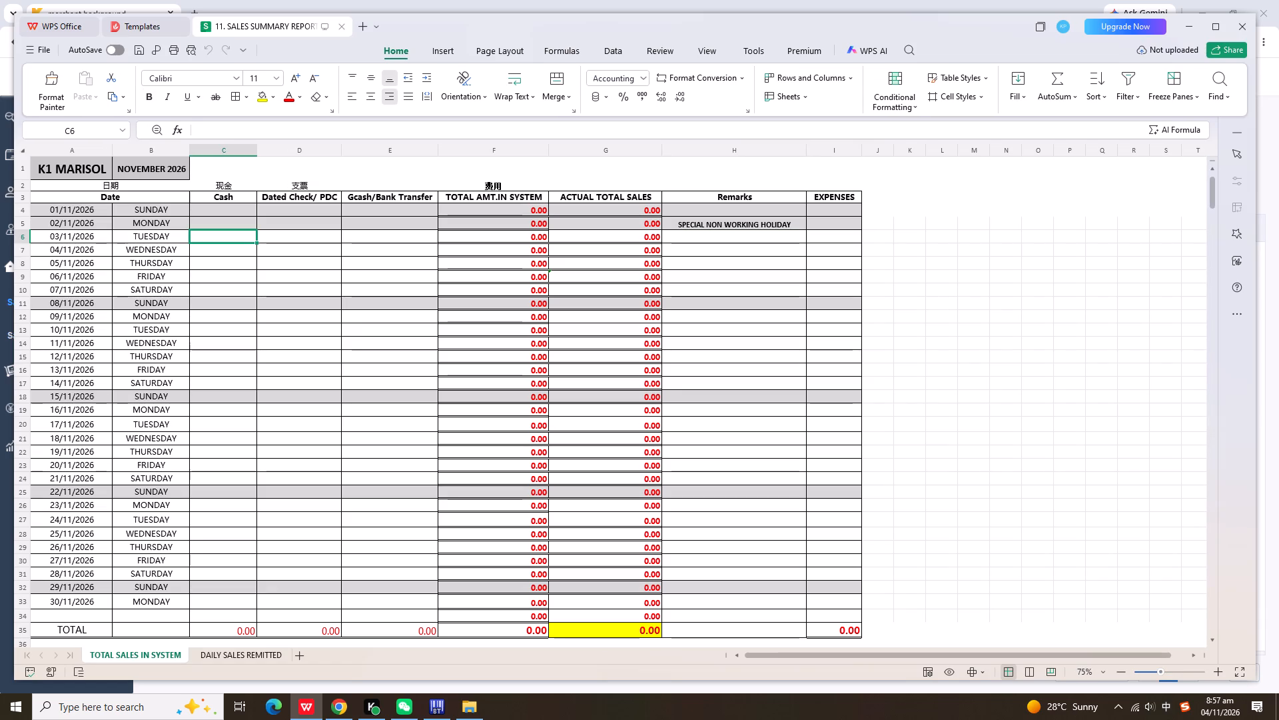
pyautogui.write('18314')
pyautogui.press('Return')
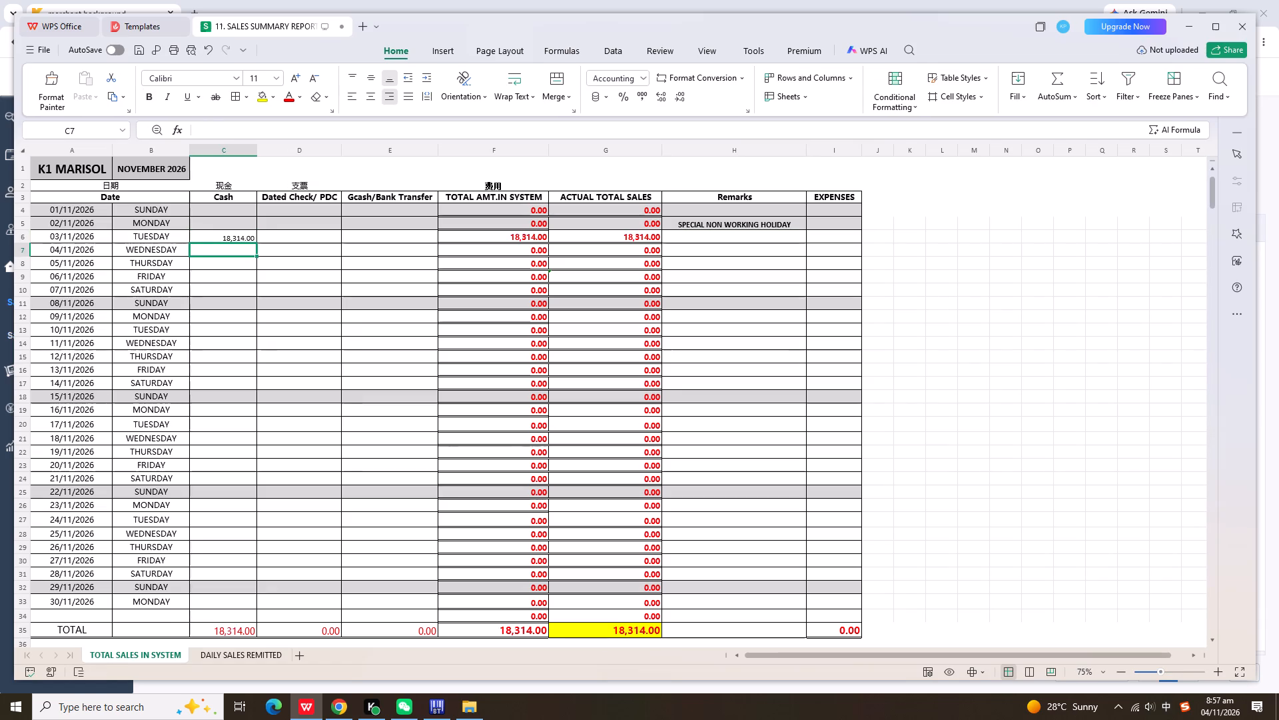
pyautogui.click(337, 698)
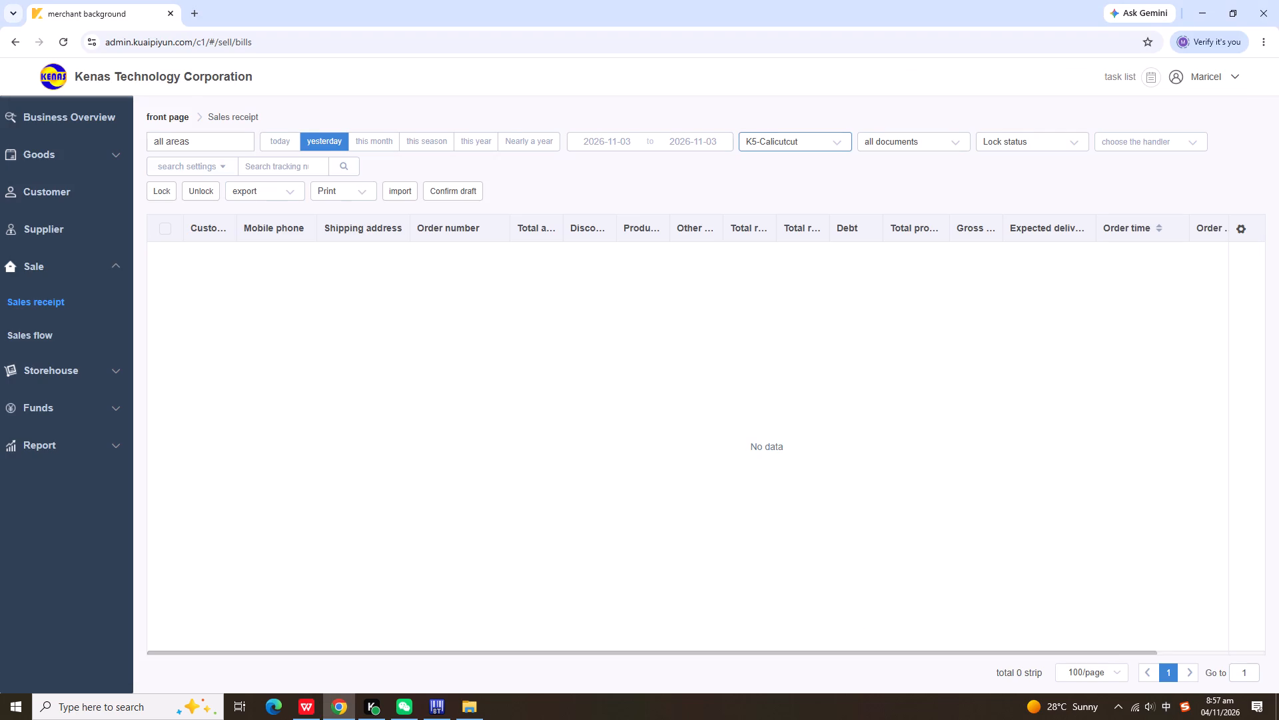
pyautogui.click(1152, 73)
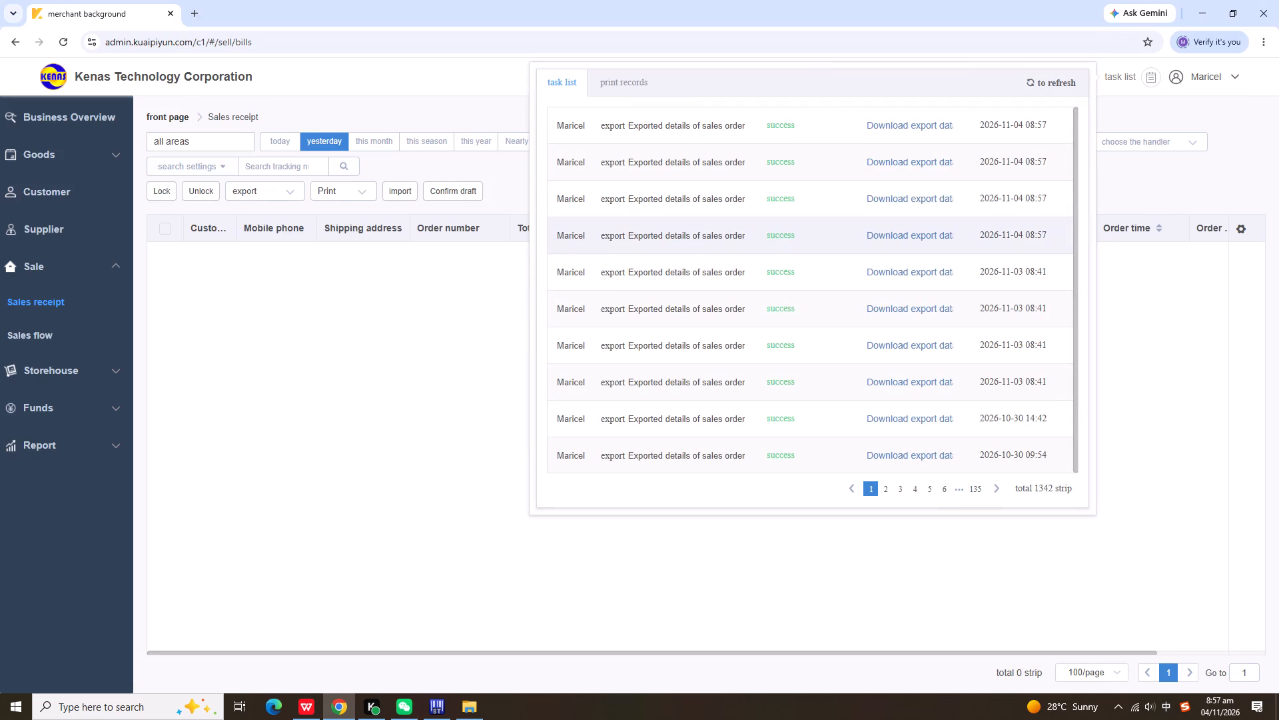
pyautogui.click(942, 232)
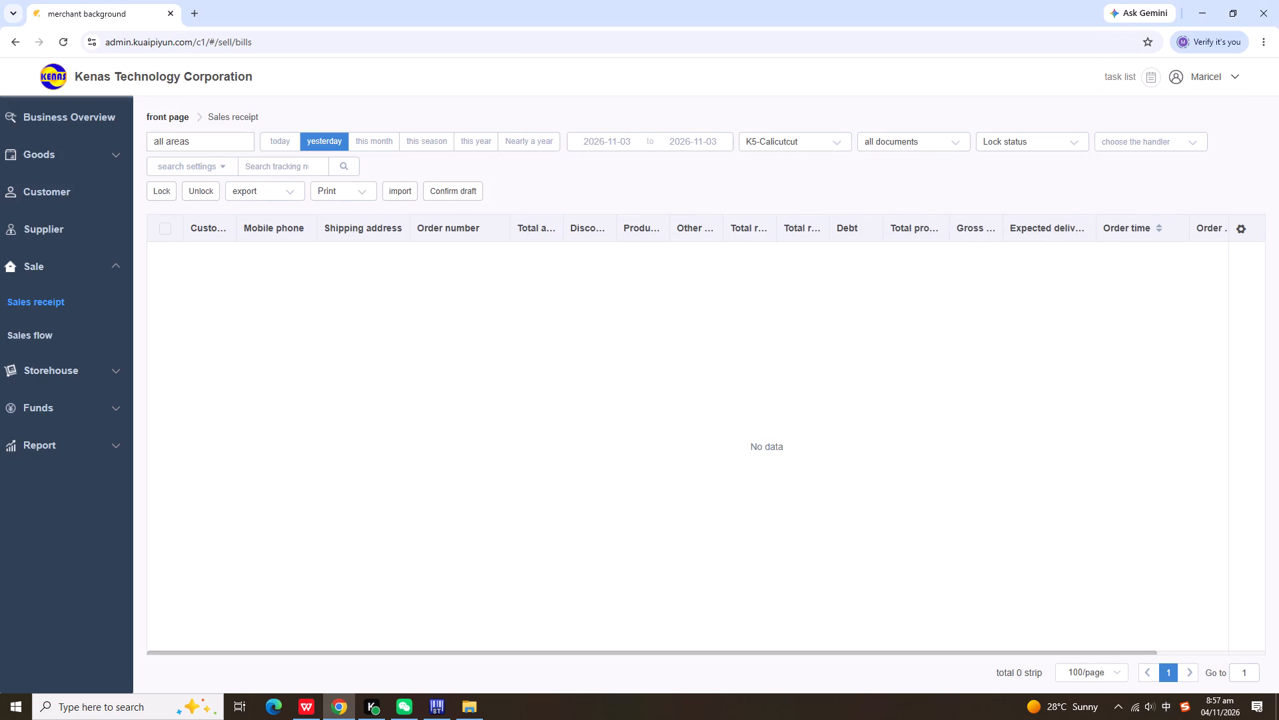
pyautogui.click(1029, 80)
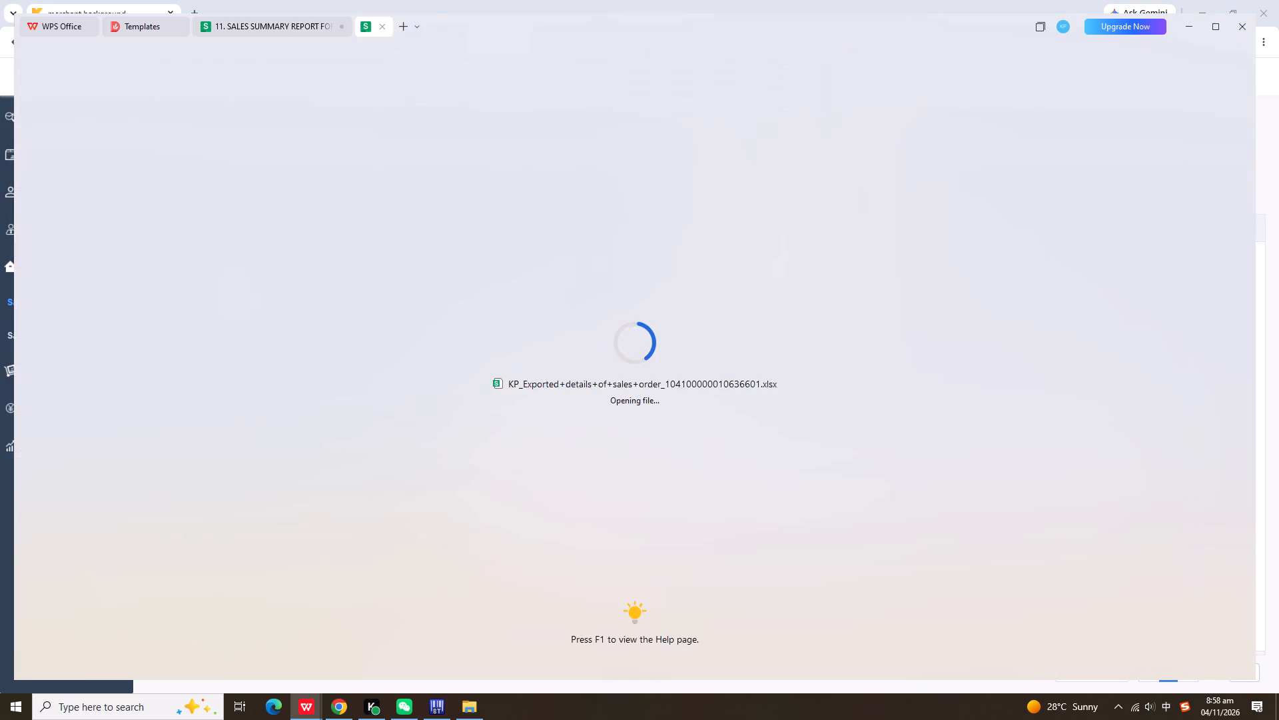
# Delete the Mobile phone, Shipping address, Business time, Expected delivery date, Delivery warehouse and Order type columns from the exported sheet.
pyautogui.moveTo(106, 155); pyautogui.dragTo(135, 155)
pyautogui.rightClick(135, 155)
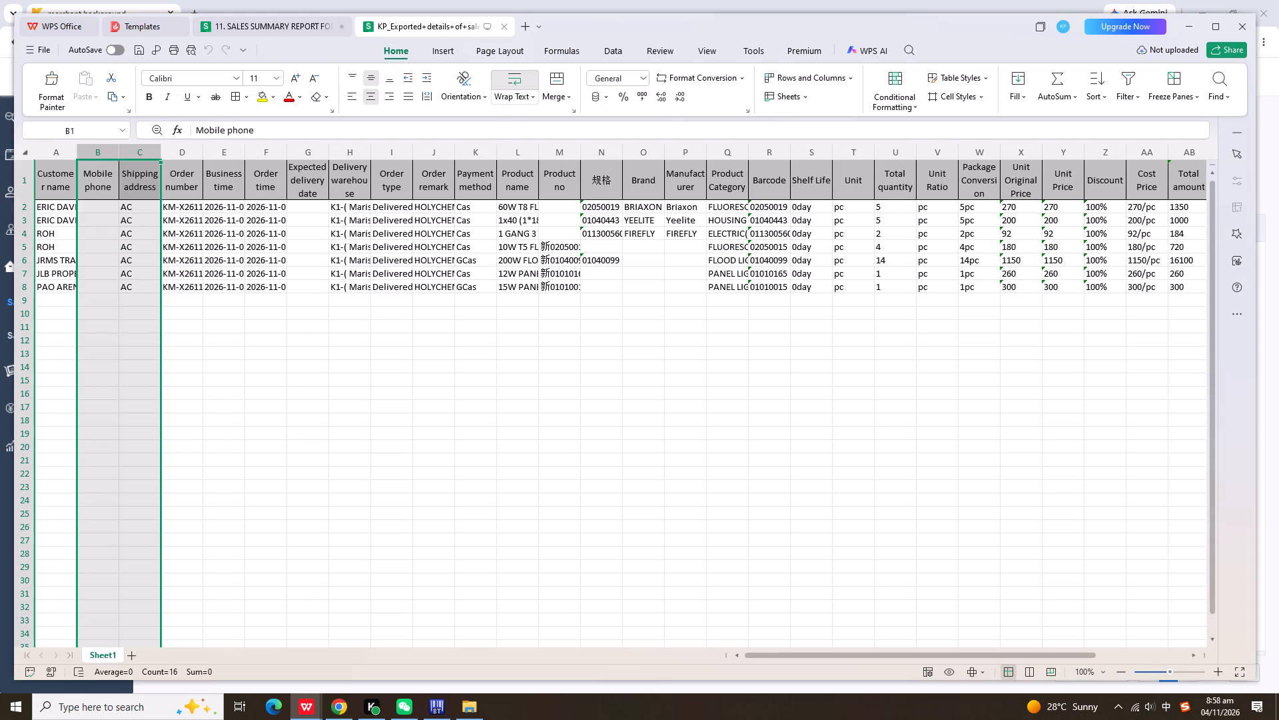
pyautogui.click(159, 191)
pyautogui.click(147, 150)
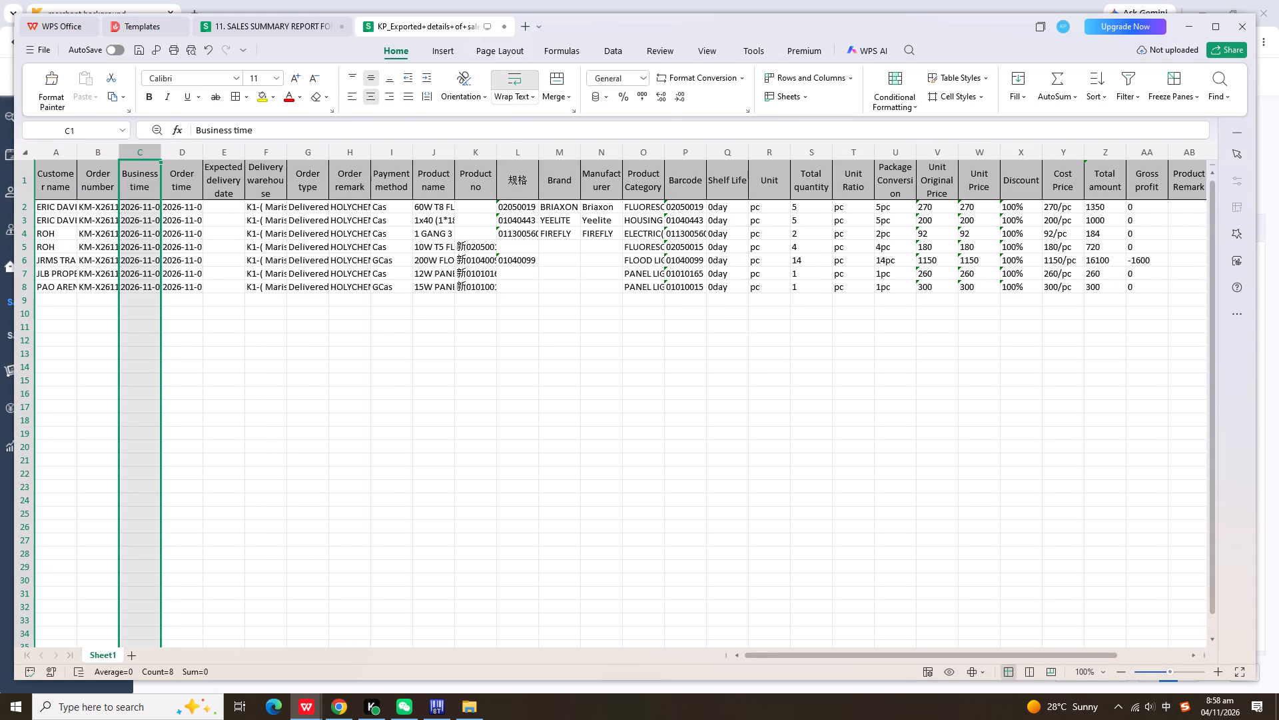
pyautogui.rightClick(147, 150)
pyautogui.click(187, 207)
pyautogui.click(199, 199)
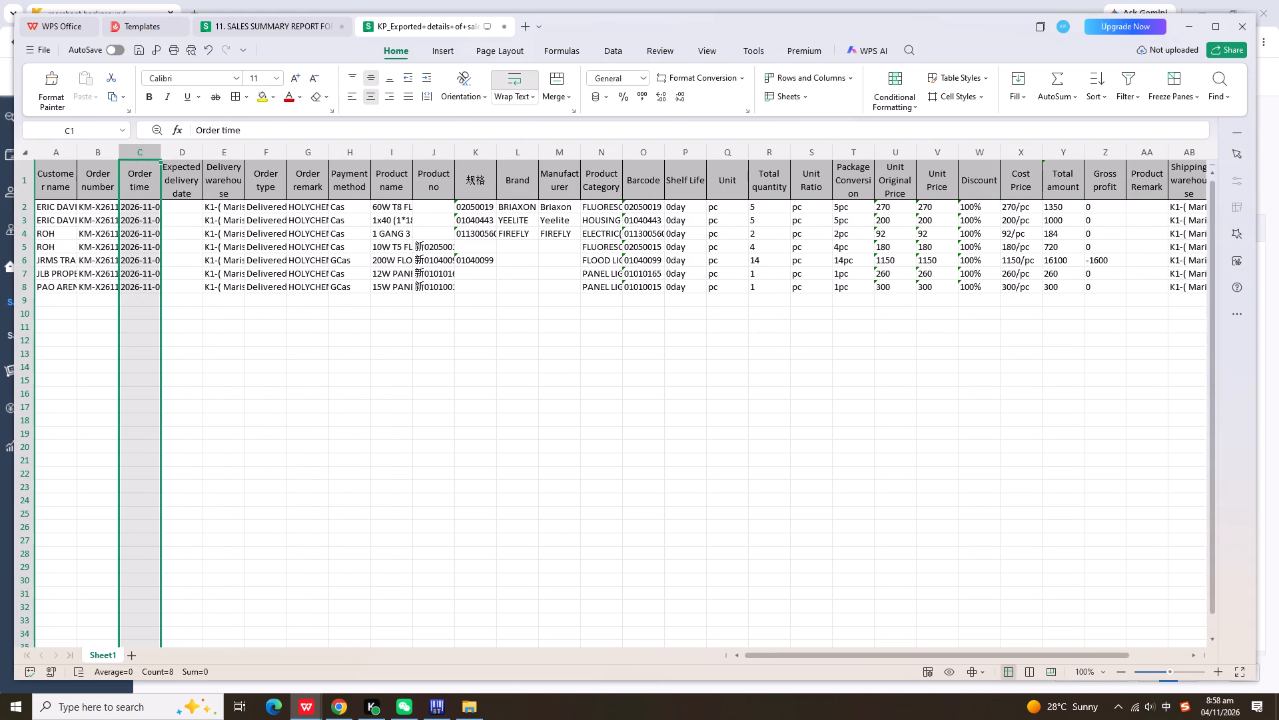
pyautogui.moveTo(185, 153); pyautogui.dragTo(251, 157)
pyautogui.rightClick(258, 157)
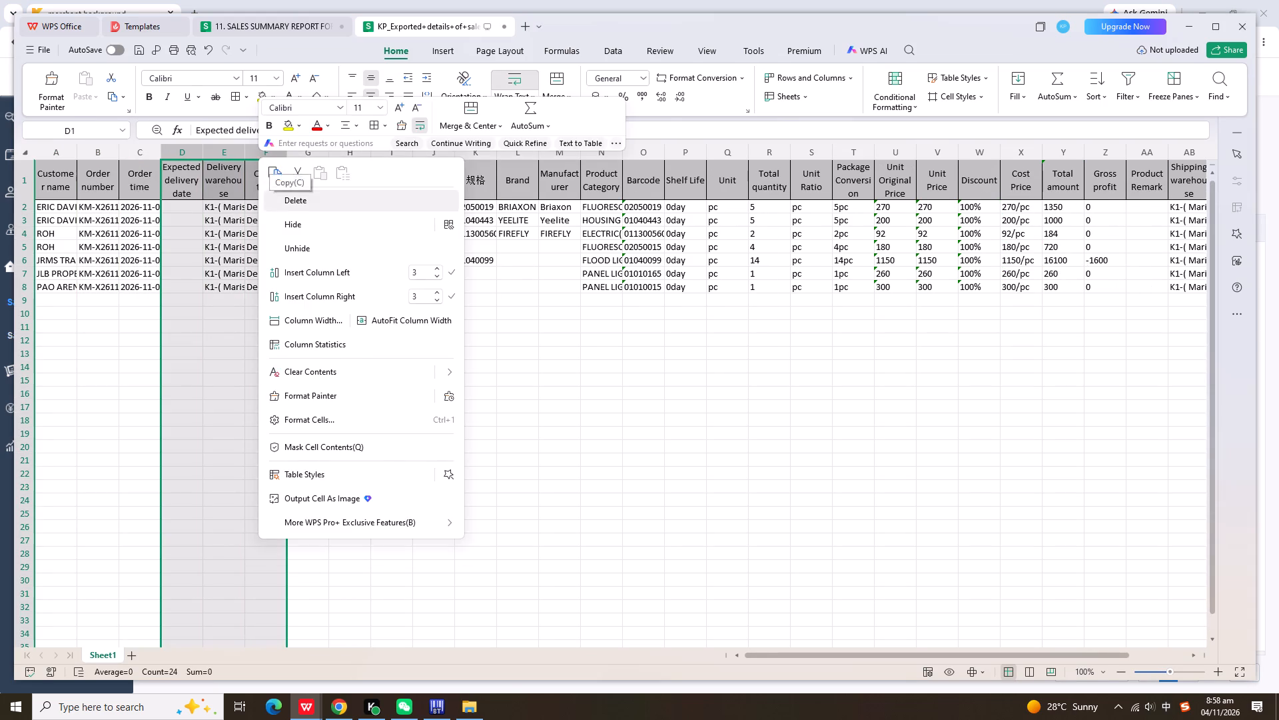
pyautogui.click(292, 200)
# Delete the columns from Product no through Product Category, plus the Shelf Life column.
pyautogui.moveTo(305, 158); pyautogui.dragTo(478, 164)
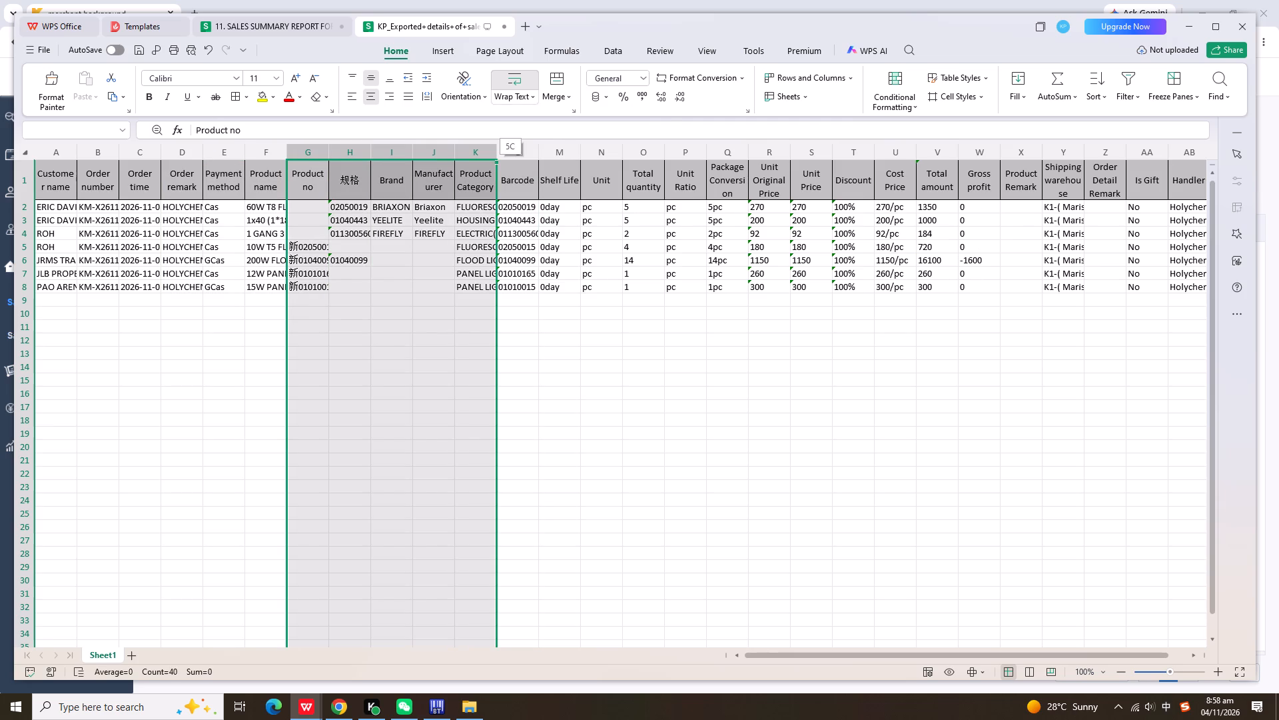
pyautogui.moveTo(478, 164); pyautogui.dragTo(476, 164)
pyautogui.rightClick(474, 155)
pyautogui.click(526, 202)
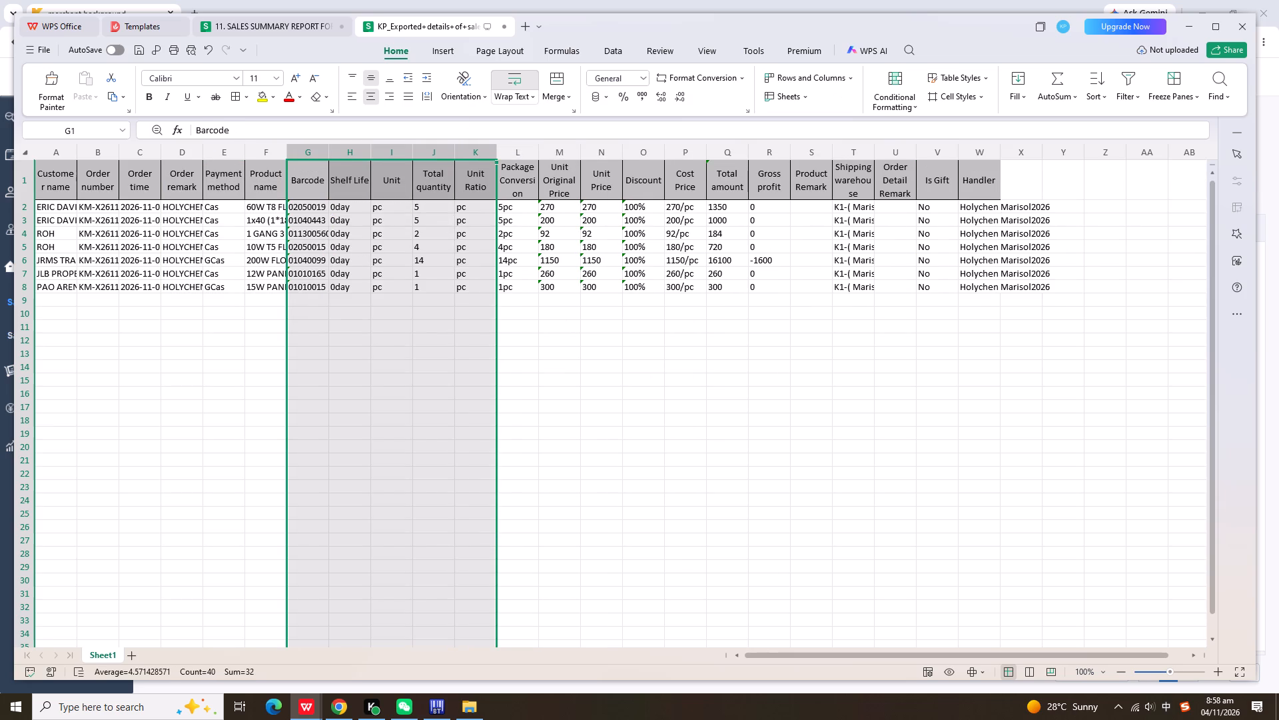
pyautogui.click(348, 155)
pyautogui.rightClick(348, 155)
pyautogui.click(389, 201)
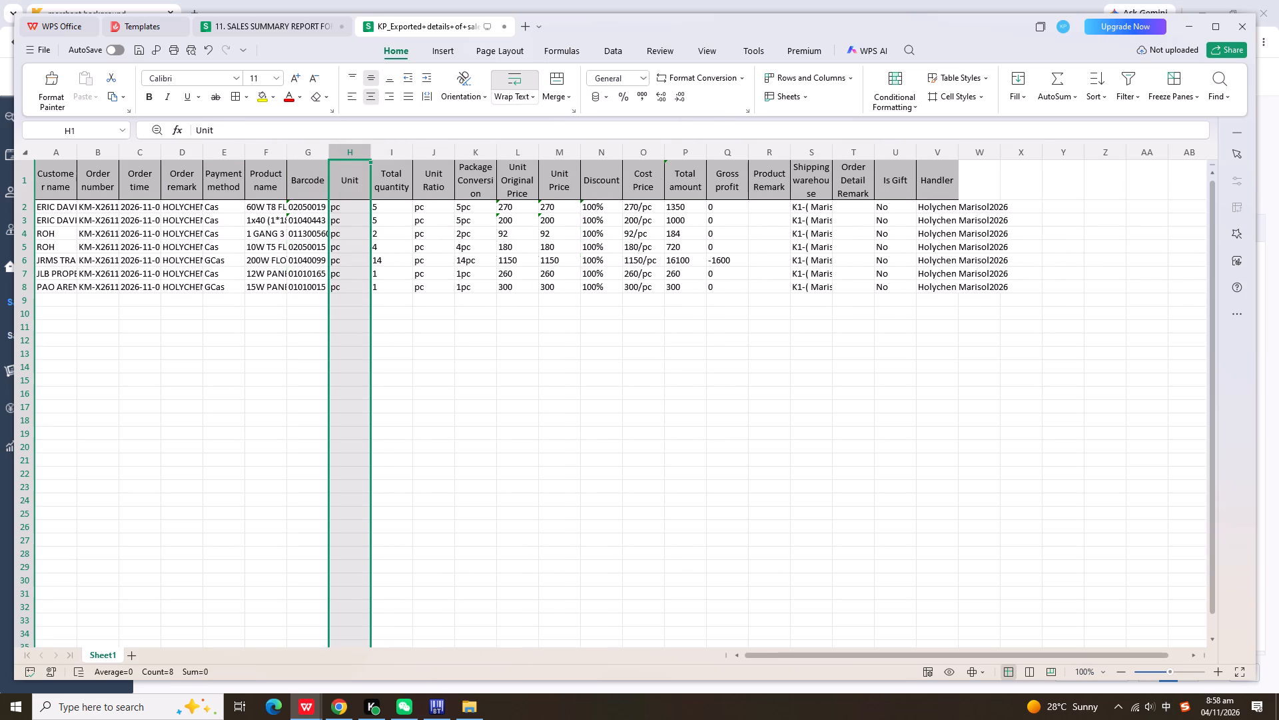
# Delete the Unit Ratio, Package Conversion, Unit Original Price, Discount and Cost Price columns.
pyautogui.moveTo(439, 158); pyautogui.dragTo(505, 153)
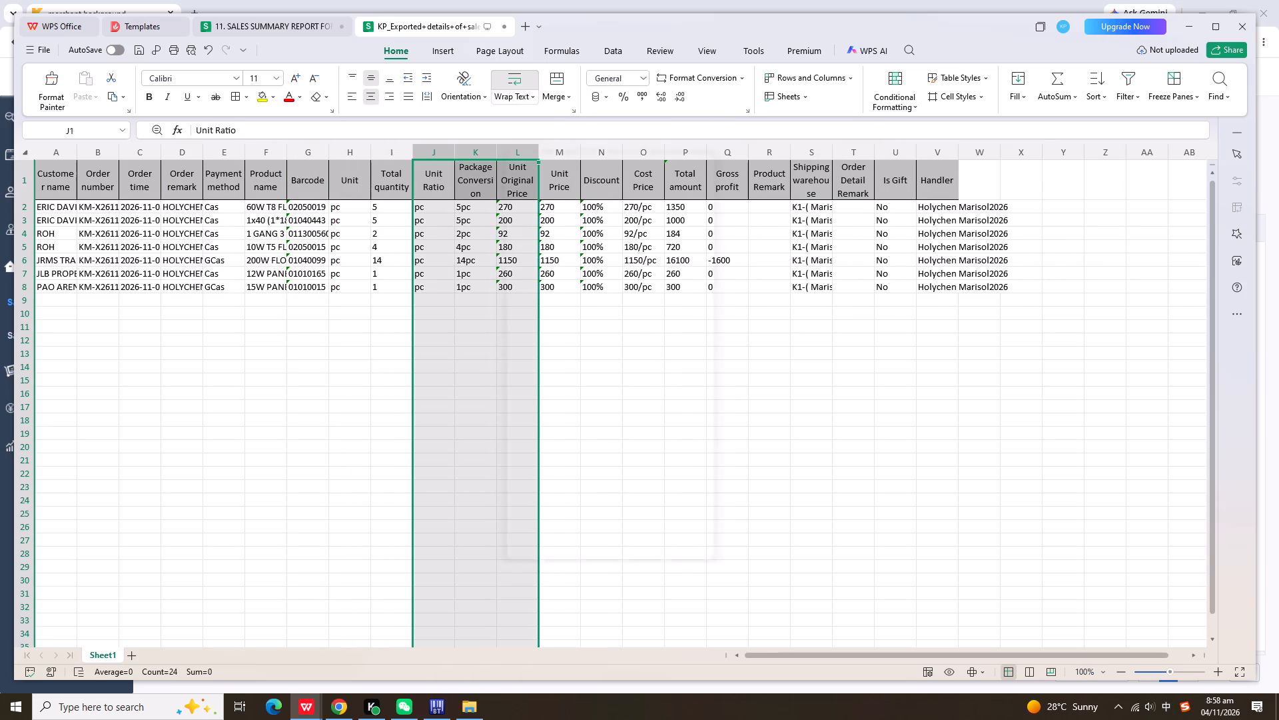
pyautogui.rightClick(506, 153)
pyautogui.click(562, 192)
pyautogui.moveTo(485, 157); pyautogui.dragTo(515, 158)
pyautogui.rightClick(515, 158)
pyautogui.click(559, 201)
# Check the sum of the Total amount column and set Gross profit in row 6 to 14500.
pyautogui.moveTo(466, 207); pyautogui.dragTo(482, 265)
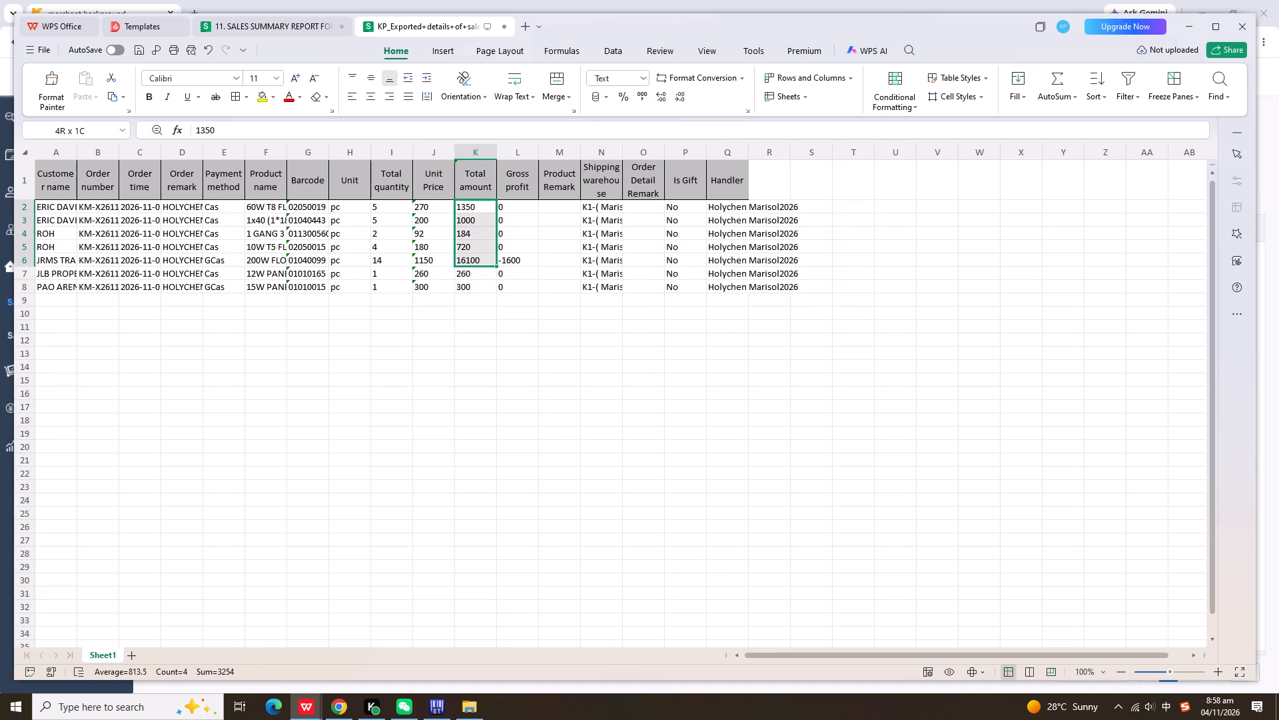
pyautogui.moveTo(482, 265); pyautogui.dragTo(487, 284)
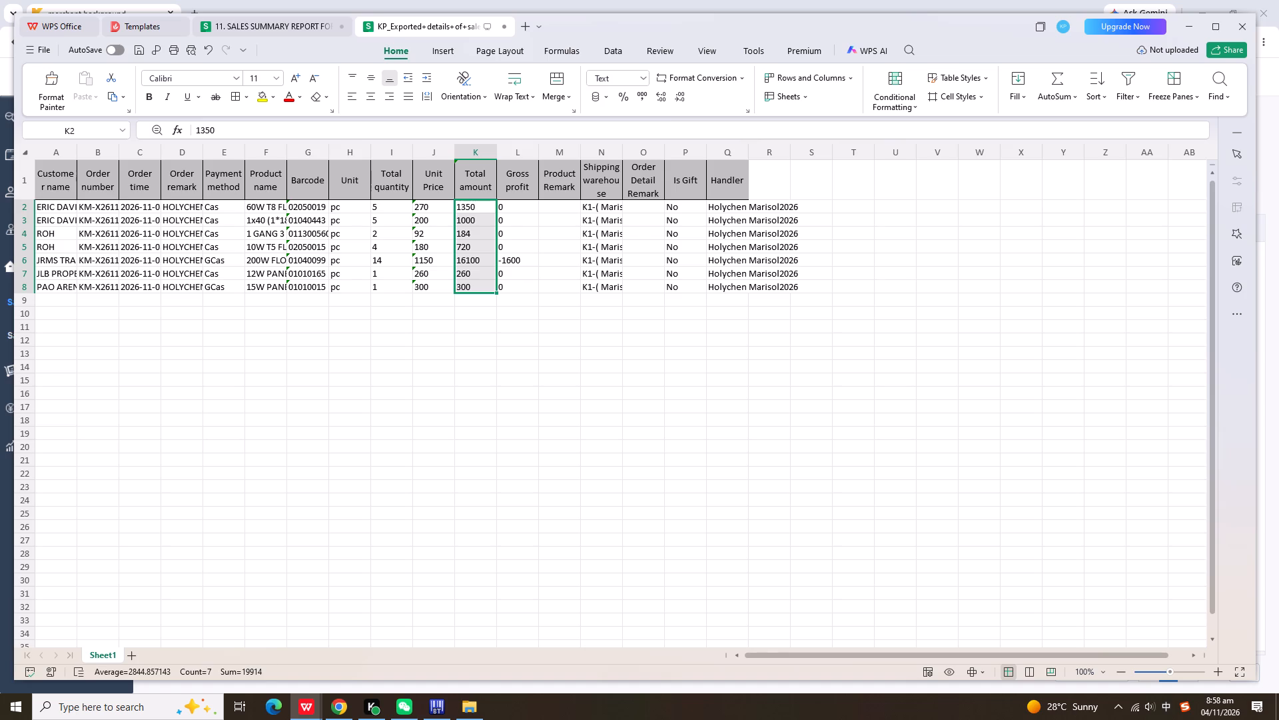
pyautogui.click(516, 263)
pyautogui.write('14500')
pyautogui.press('Return')
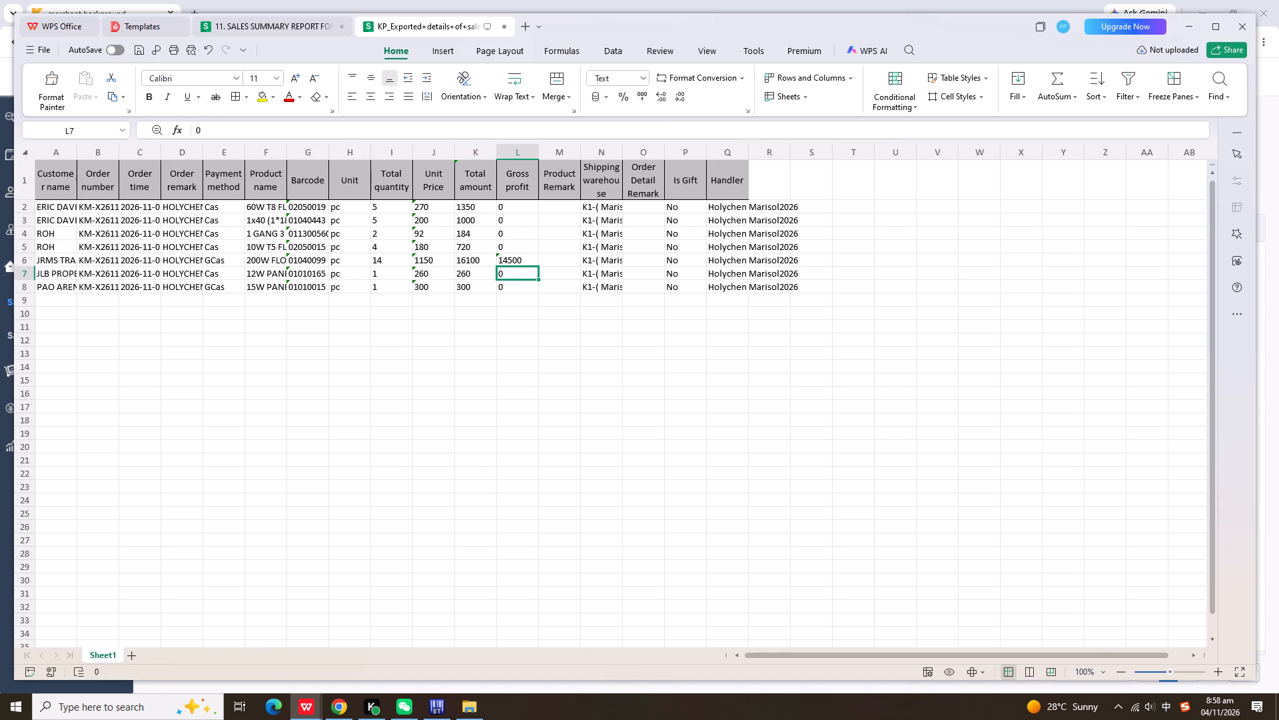
# Copy the Total amount values of rows 2 to 5 and rows 7 to 8 into the Gross profit column.
pyautogui.moveTo(472, 205); pyautogui.dragTo(479, 241)
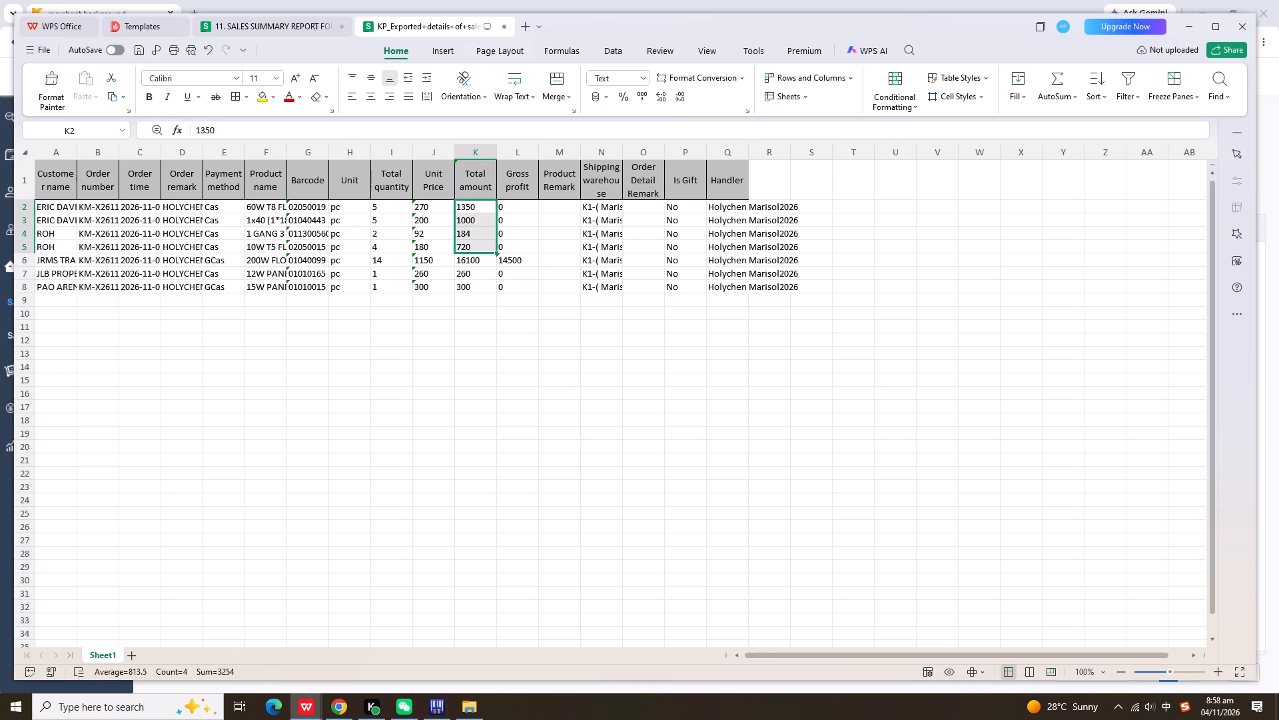
pyautogui.hotkey('ctrl', 'c')
pyautogui.click(530, 205)
pyautogui.hotkey('ctrl', 'v')
pyautogui.moveTo(490, 269); pyautogui.dragTo(488, 285)
pyautogui.hotkey('ctrl', 'c')
pyautogui.click(528, 275)
pyautogui.hotkey('ctrl', 'v')
pyautogui.click(256, 0)
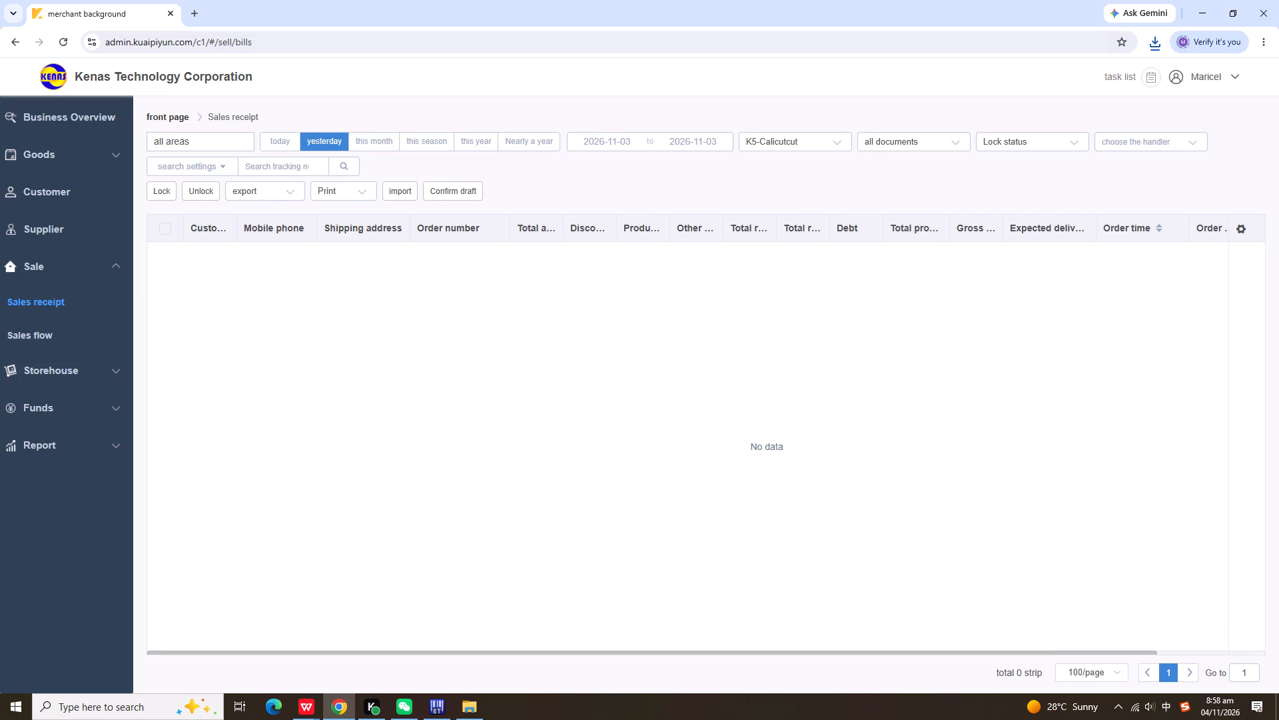
pyautogui.click(303, 707)
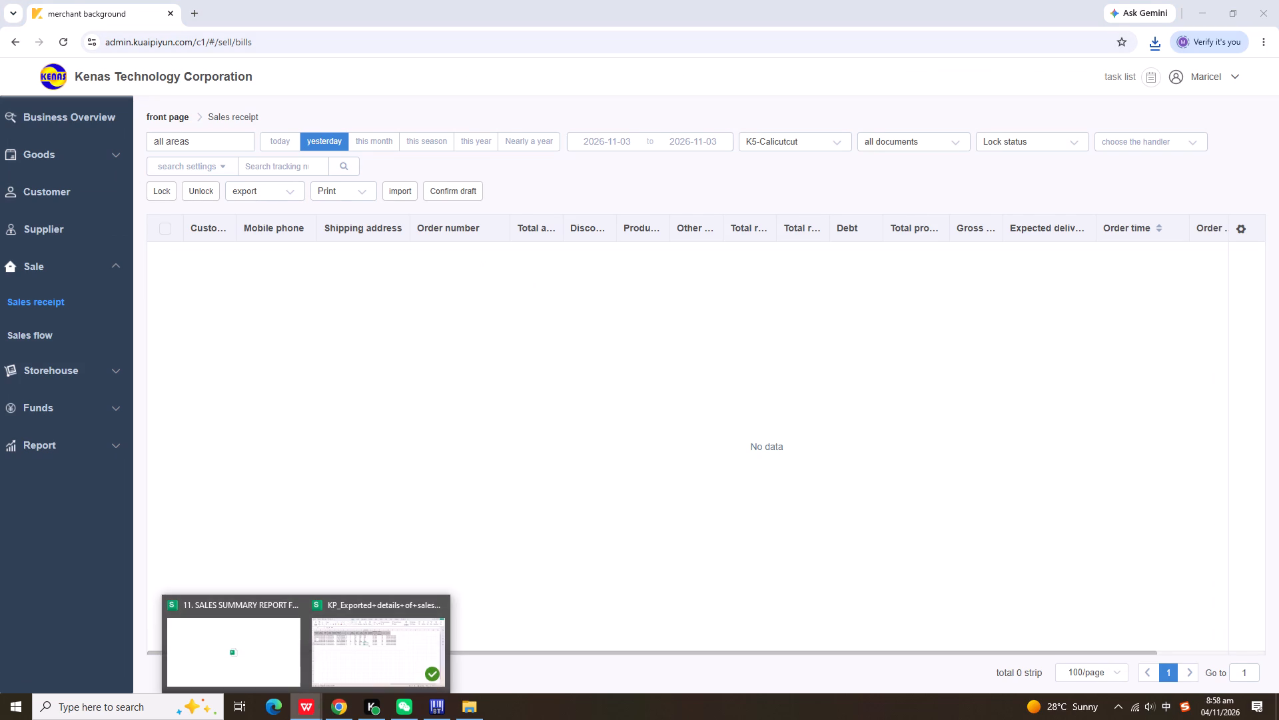
pyautogui.click(364, 617)
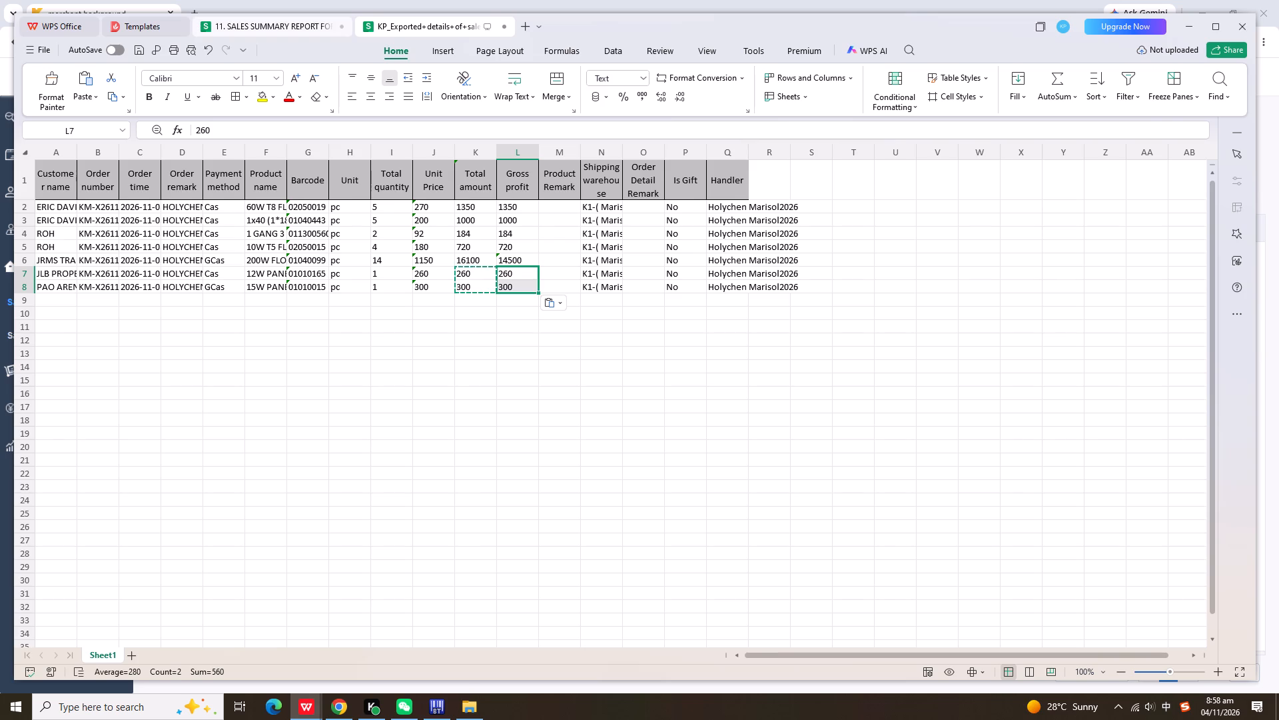
# Copy Gross profit rows 2 to 8 from the exported details into both Total amount columns of the DAILY SALES REMITTED sheet, starting at row 2.
pyautogui.click(312, 19)
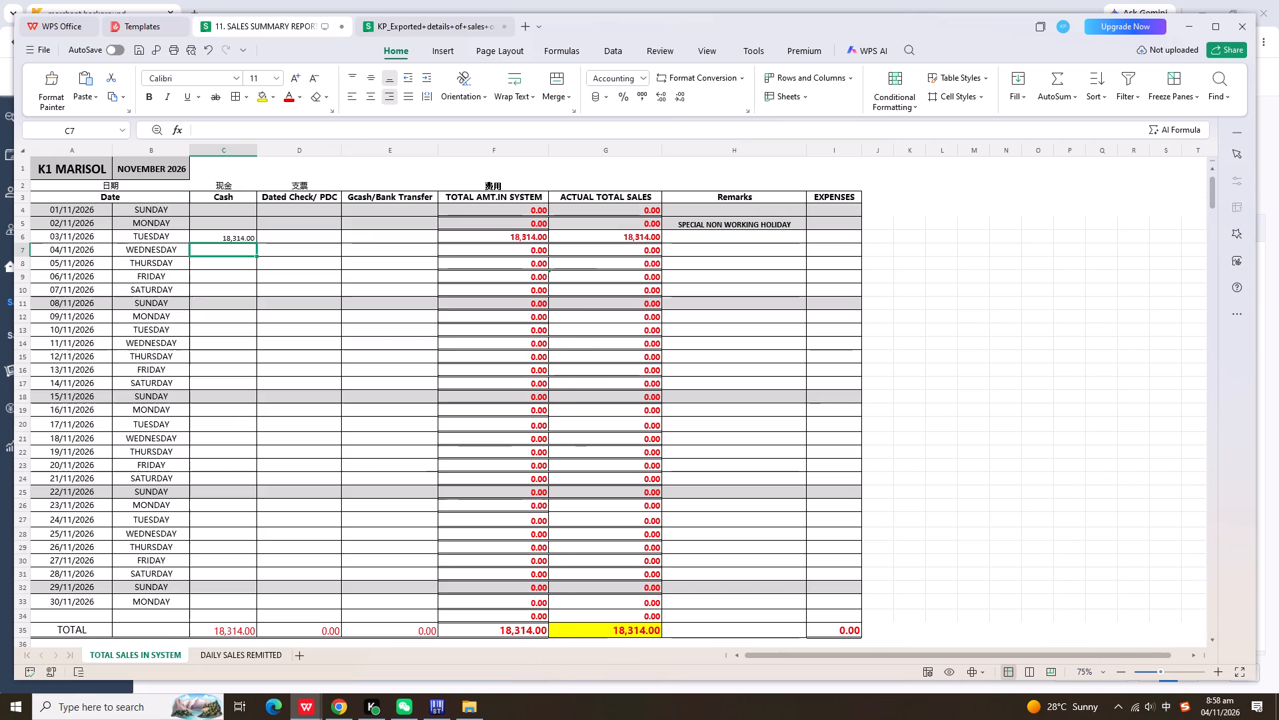
pyautogui.click(236, 650)
pyautogui.scroll(2, 285, 271)
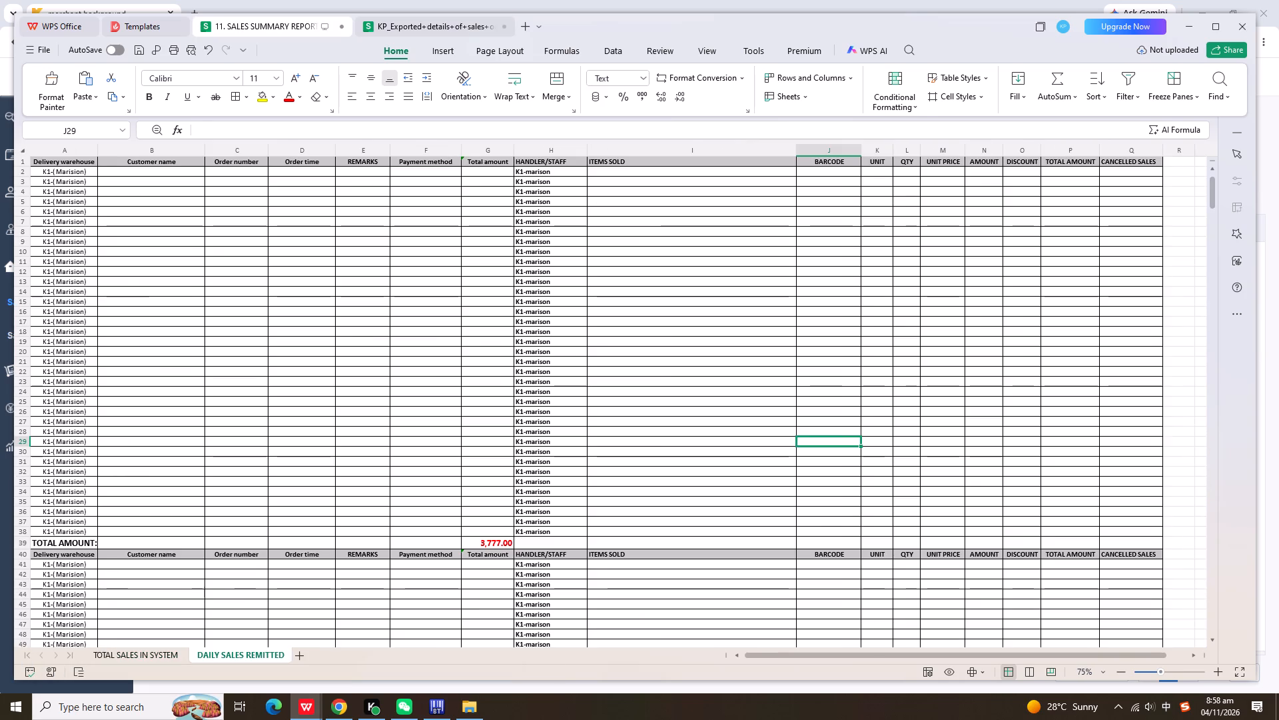
pyautogui.scroll(9, 285, 273)
pyautogui.click(403, 21)
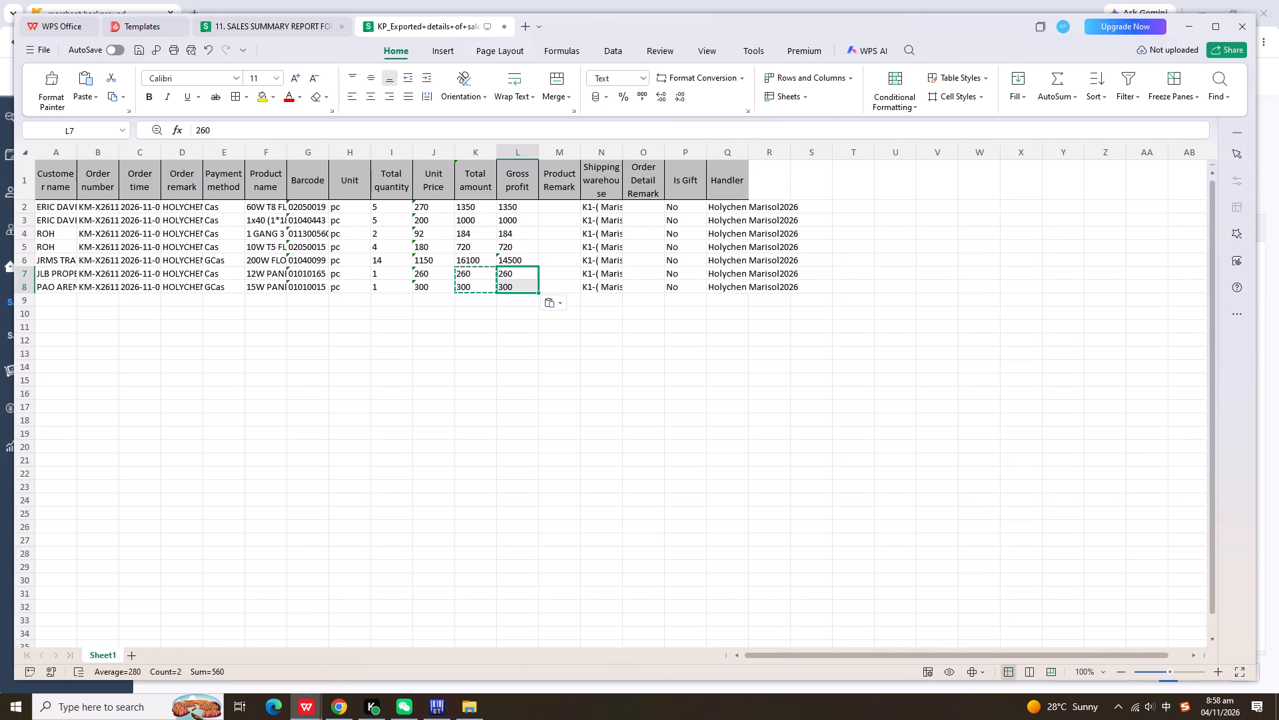
pyautogui.moveTo(520, 209); pyautogui.dragTo(527, 285)
pyautogui.hotkey('ctrl', 'c')
pyautogui.click(311, 32)
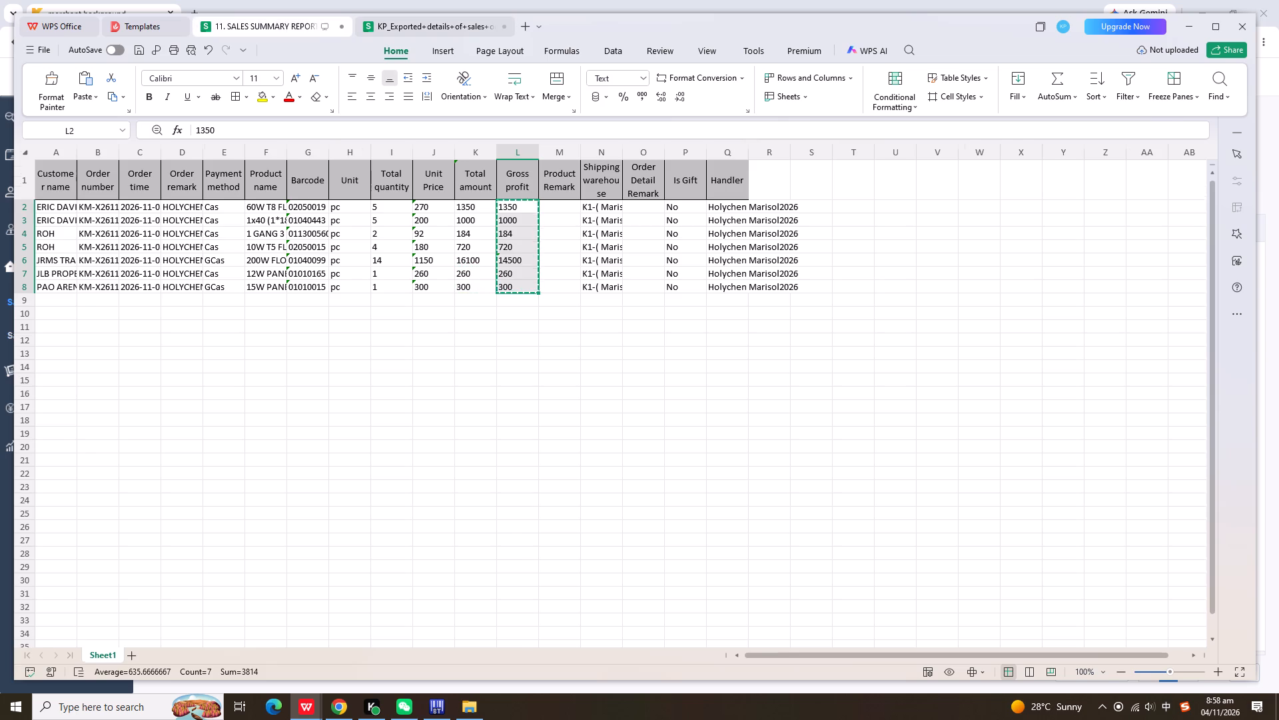
pyautogui.click(486, 172)
pyautogui.hotkey('ctrl', 'v')
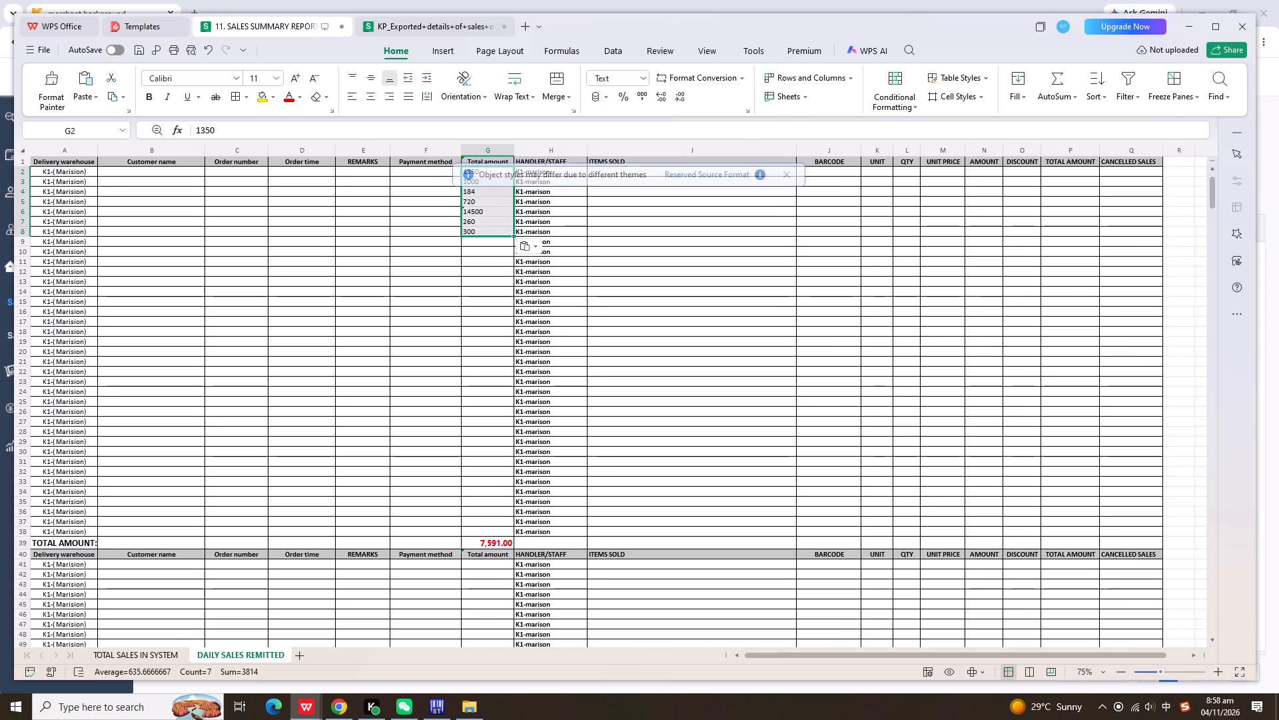
pyautogui.click(1057, 169)
pyautogui.hotkey('ctrl', 'v')
# Copy the exported Customer name through Payment method values of rows 2 to 8 into the matching columns of DAILY SALES REMITTED.
pyautogui.click(412, 22)
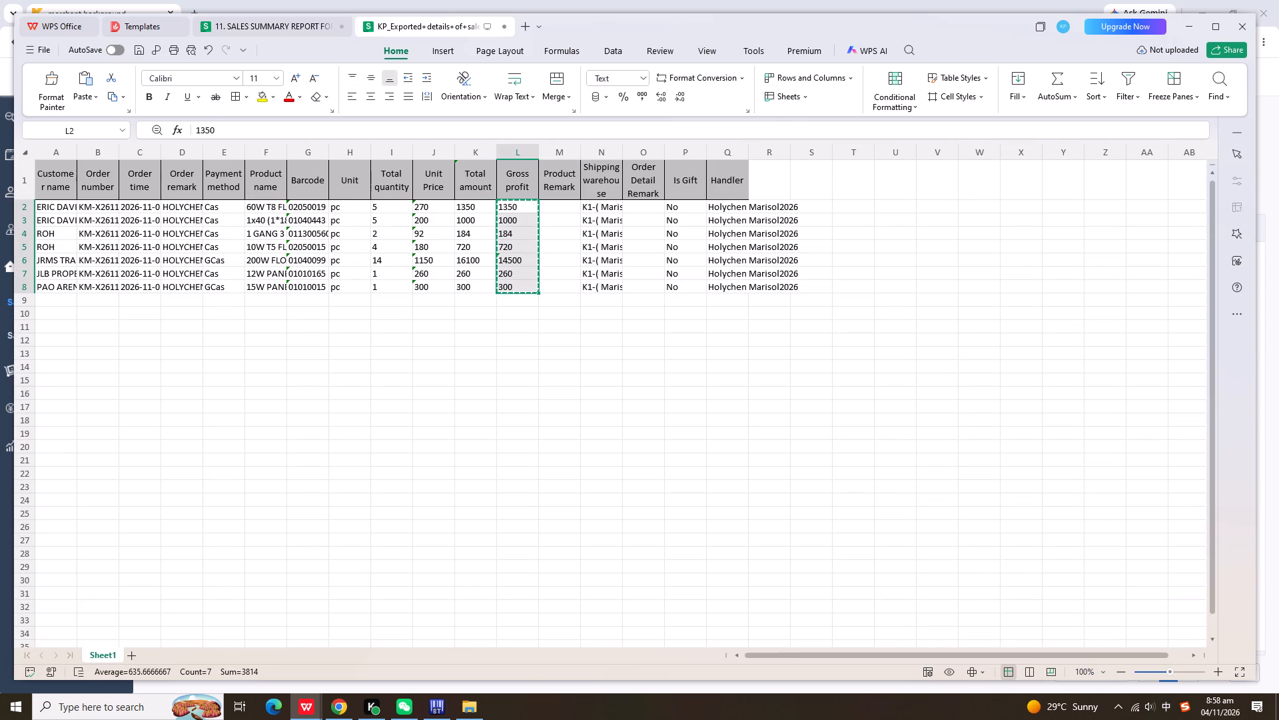
pyautogui.moveTo(40, 203); pyautogui.dragTo(215, 283)
pyautogui.hotkey('ctrl', 'c')
pyautogui.click(272, 39)
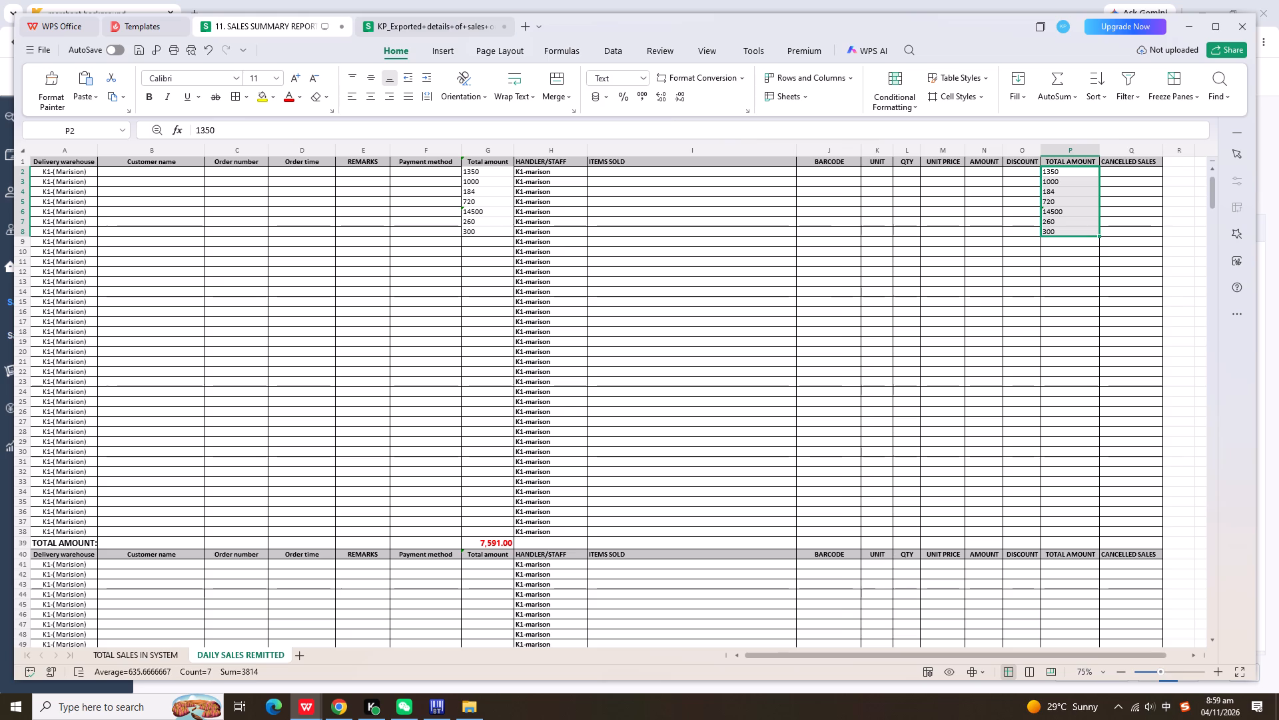
pyautogui.click(192, 169)
pyautogui.hotkey('ctrl', 'v')
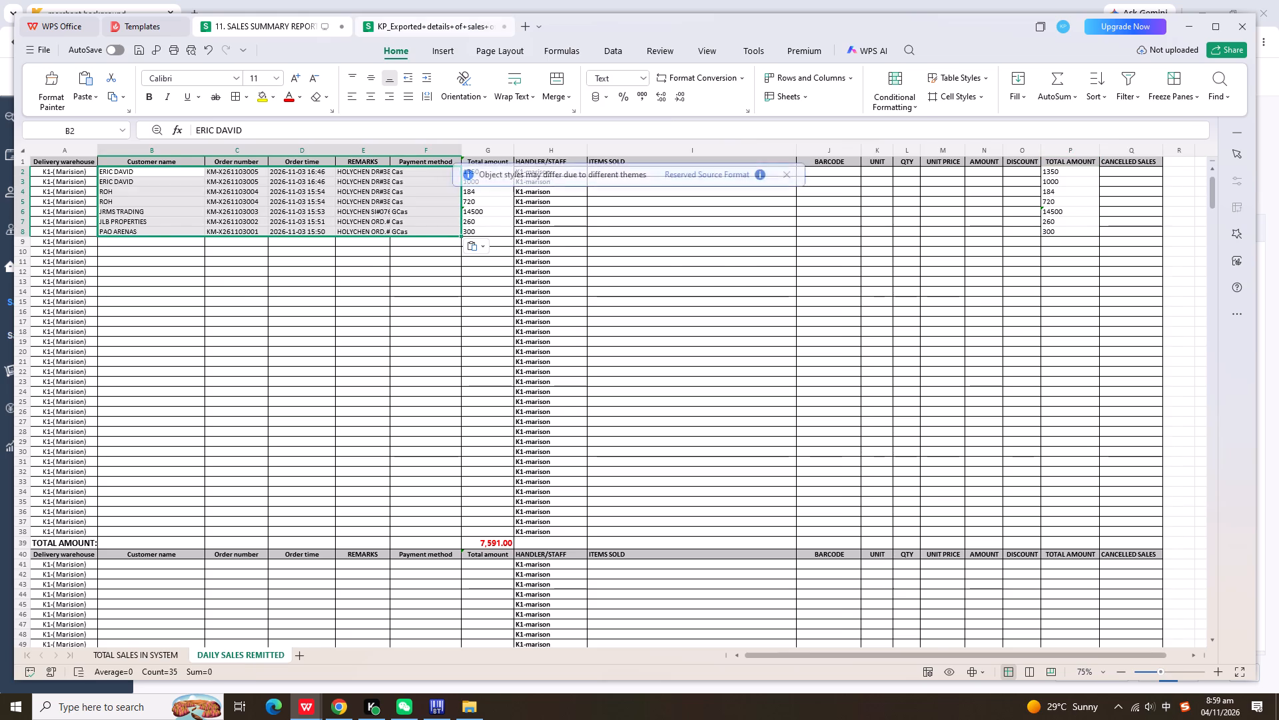
# Copy the exported Product name through Total amount values of rows 2 to 8 into the ITEMS SOLD through AMOUNT columns.
pyautogui.click(435, 18)
pyautogui.moveTo(261, 208); pyautogui.dragTo(462, 289)
pyautogui.hotkey('ctrl', 'c')
pyautogui.click(307, 0)
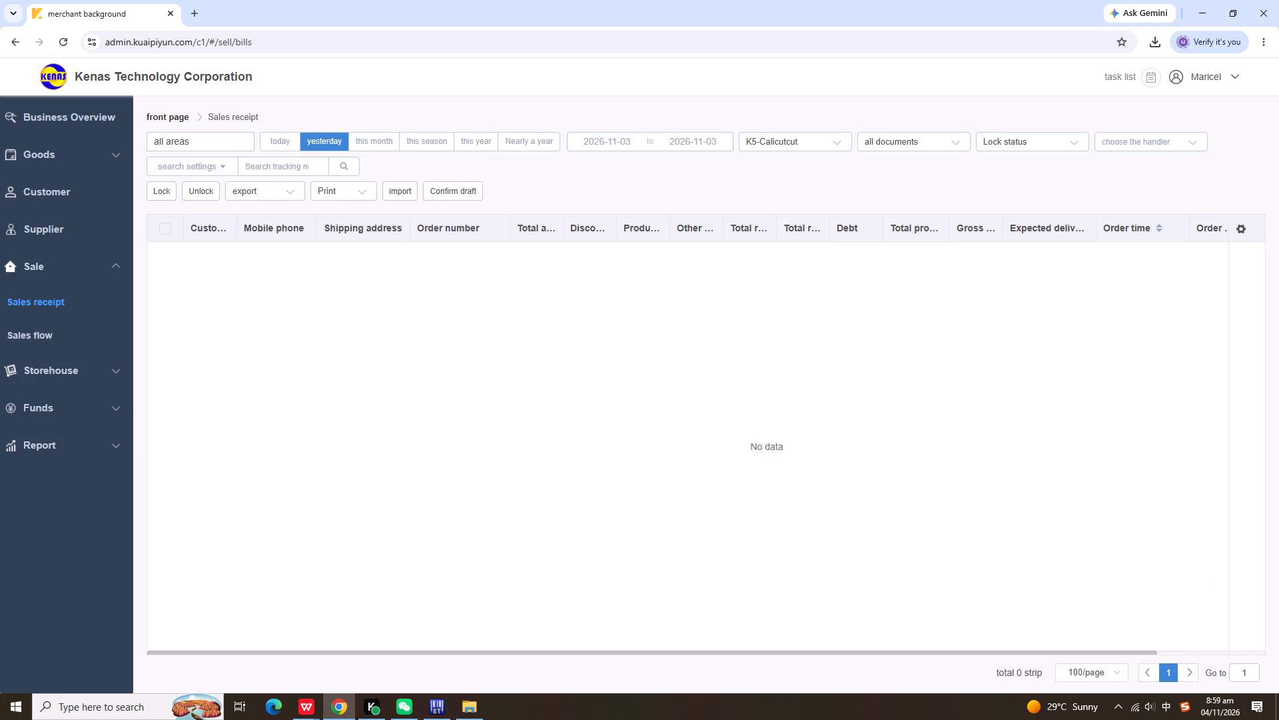
pyautogui.click(305, 713)
pyautogui.click(384, 653)
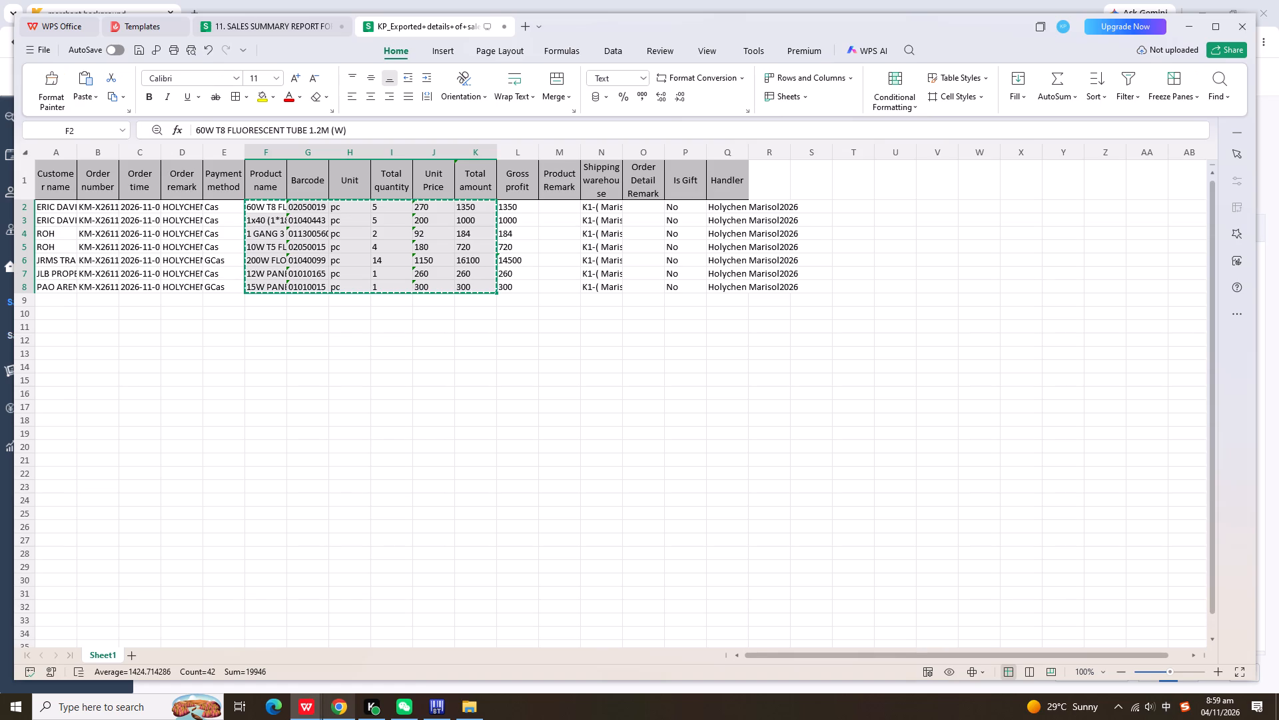
pyautogui.click(296, 29)
pyautogui.click(721, 169)
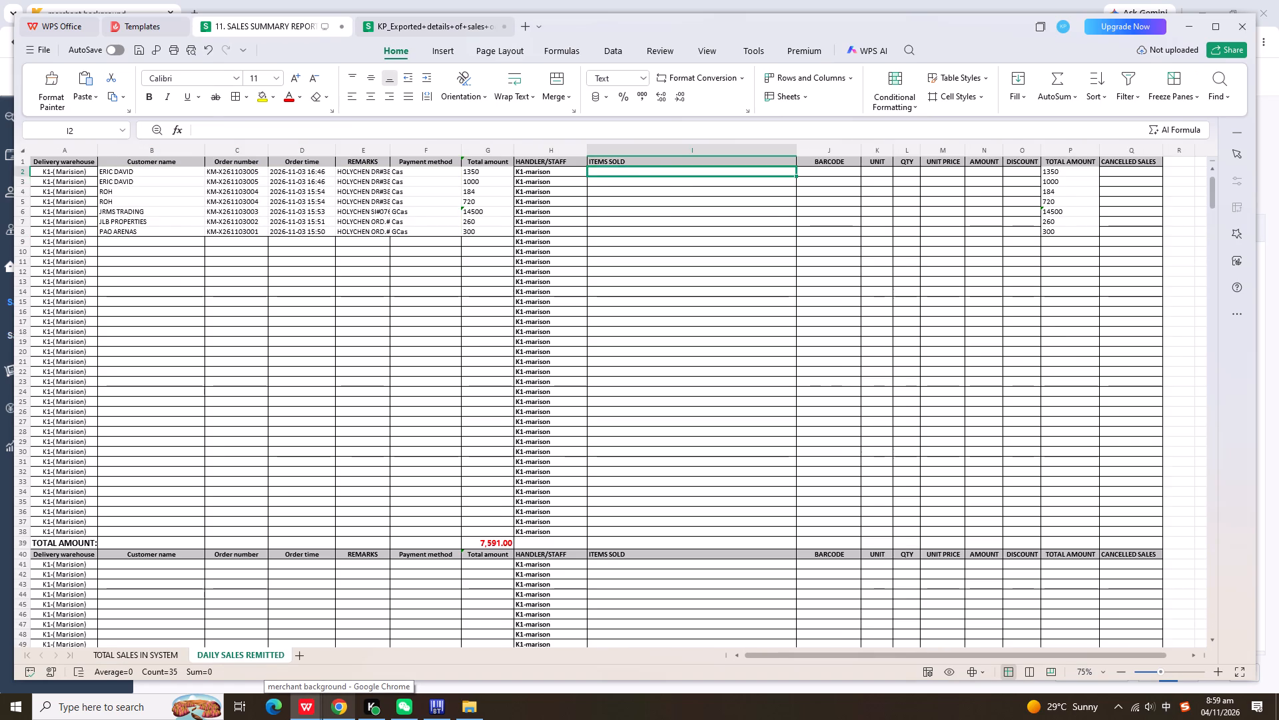
pyautogui.hotkey('ctrl', 'v')
# Apply cell borders to the pasted sales records in B2 through P8.
pyautogui.moveTo(200, 168); pyautogui.dragTo(818, 207)
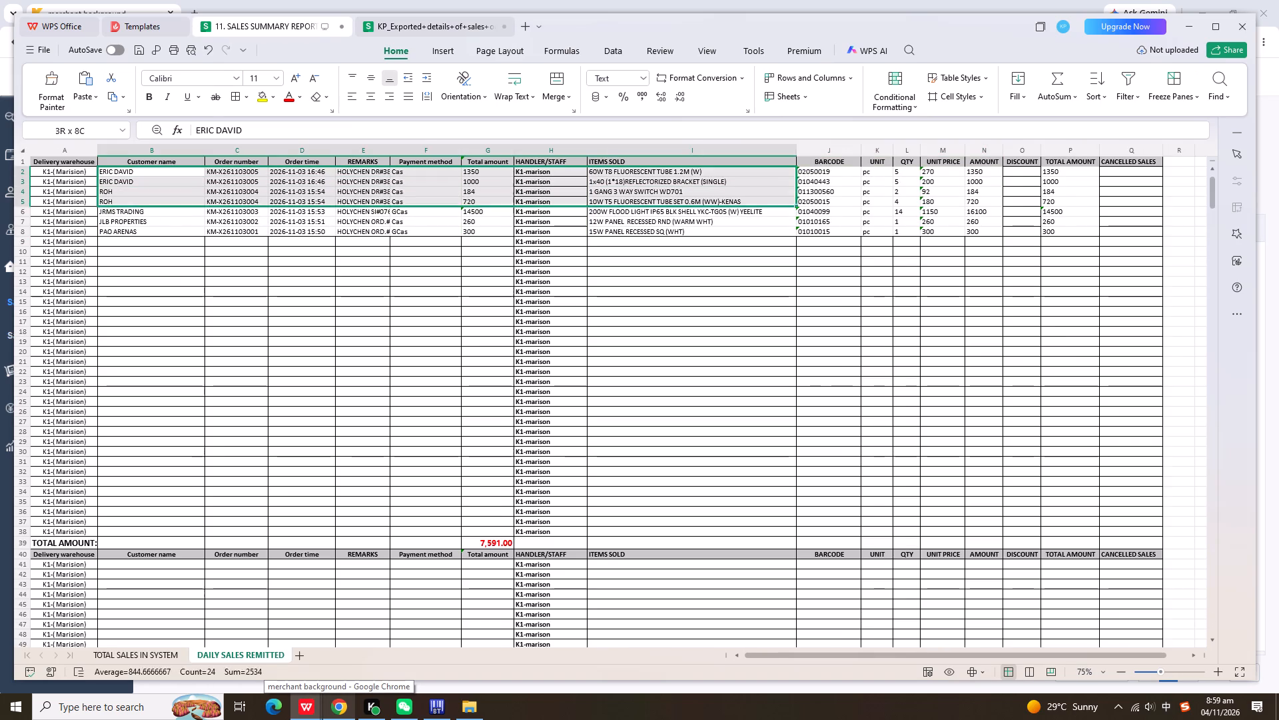
pyautogui.moveTo(818, 207); pyautogui.dragTo(1055, 236)
pyautogui.click(236, 96)
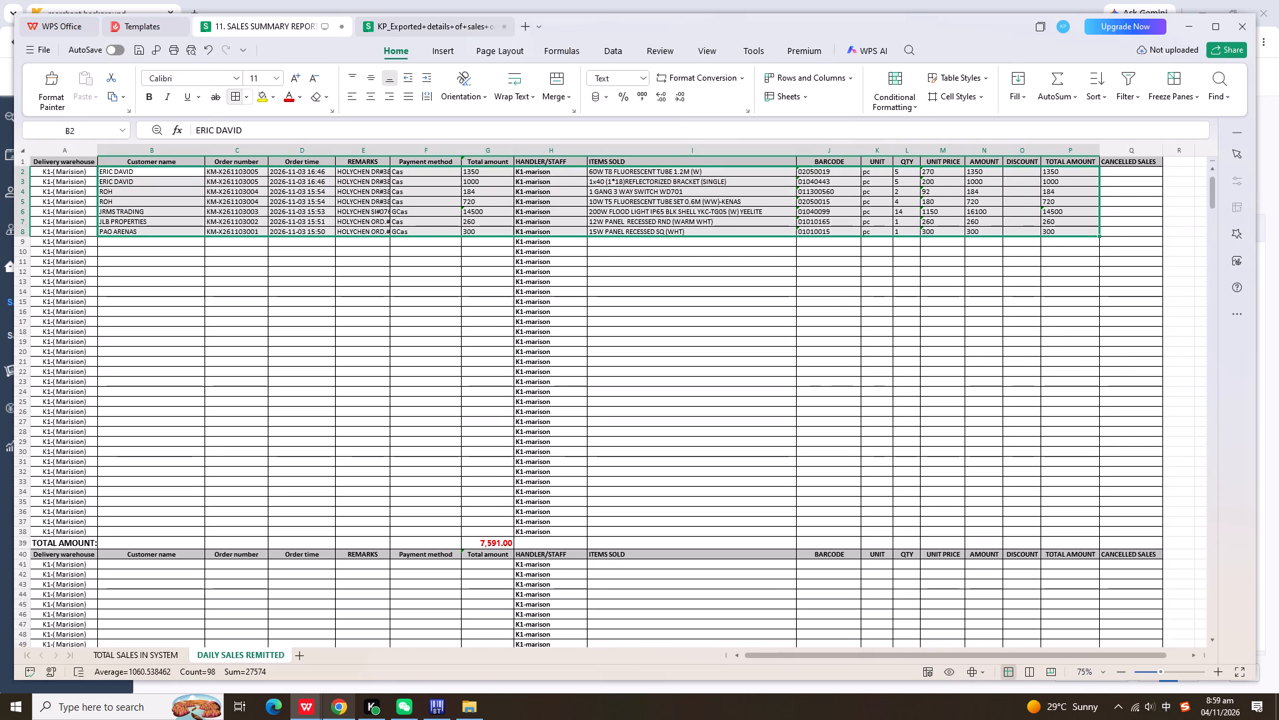
# Delete the unused rows 10 to 38 from the first daily block.
pyautogui.moveTo(28, 252); pyautogui.dragTo(19, 523)
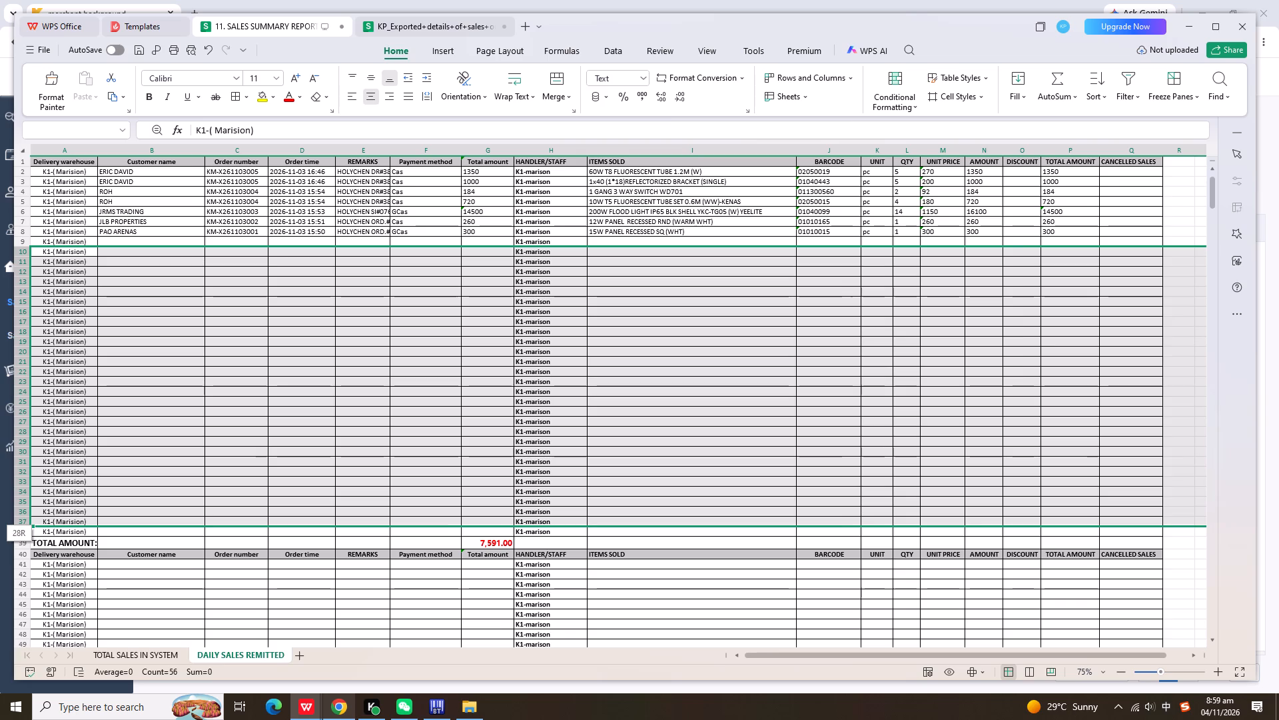
pyautogui.moveTo(19, 523); pyautogui.dragTo(13, 527)
pyautogui.rightClick(13, 527)
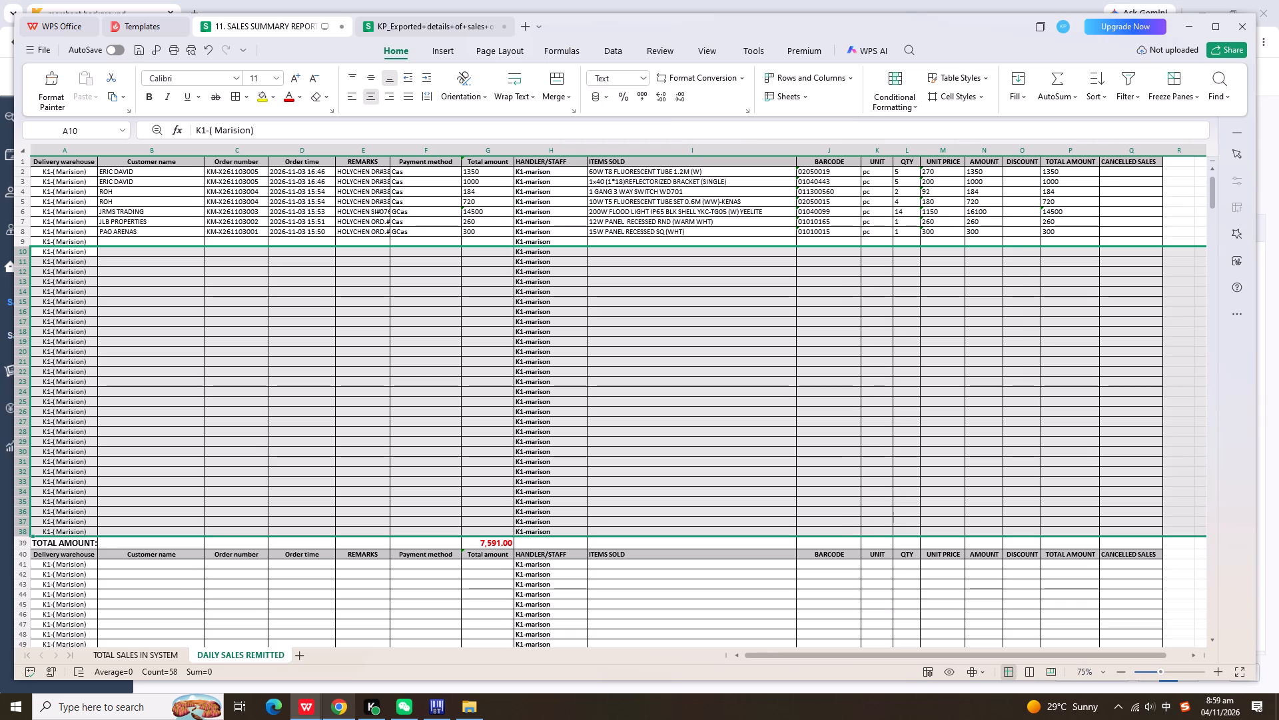
pyautogui.rightClick(20, 524)
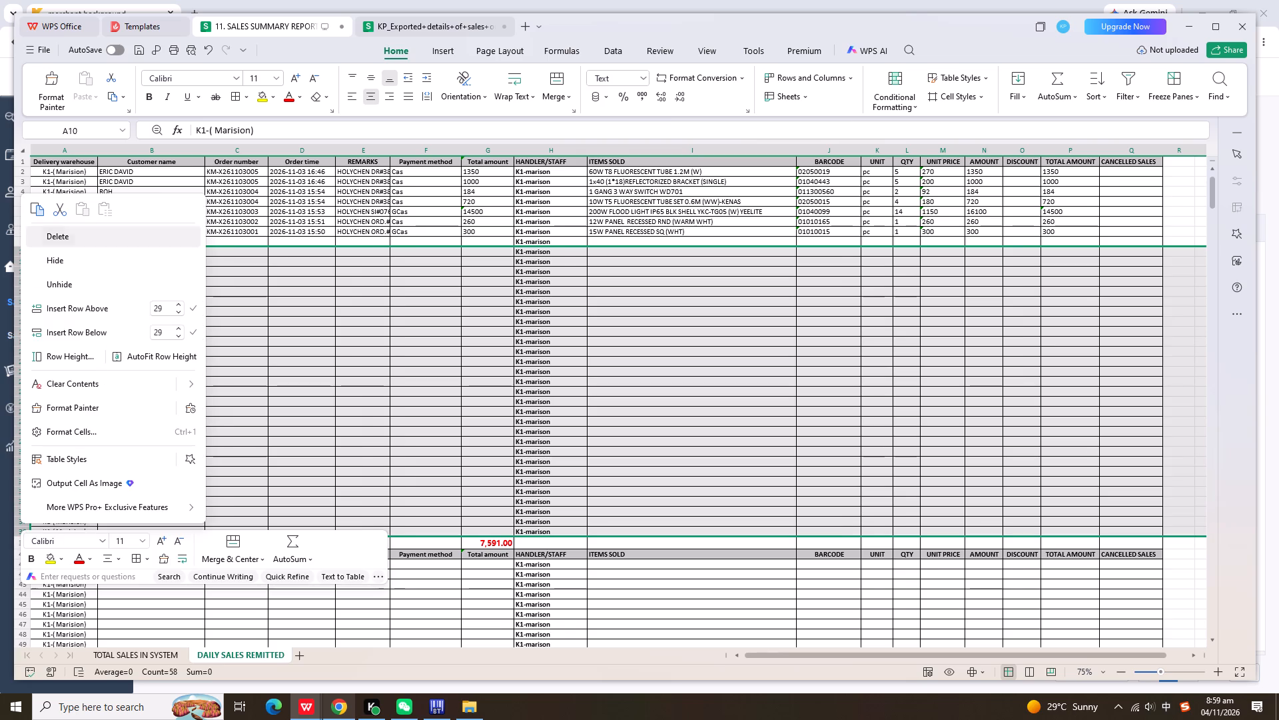
pyautogui.click(85, 235)
# Change the first block's TOTAL AMOUNT formula in G10 to =SUM(G2:G9)+14500.
pyautogui.click(500, 254)
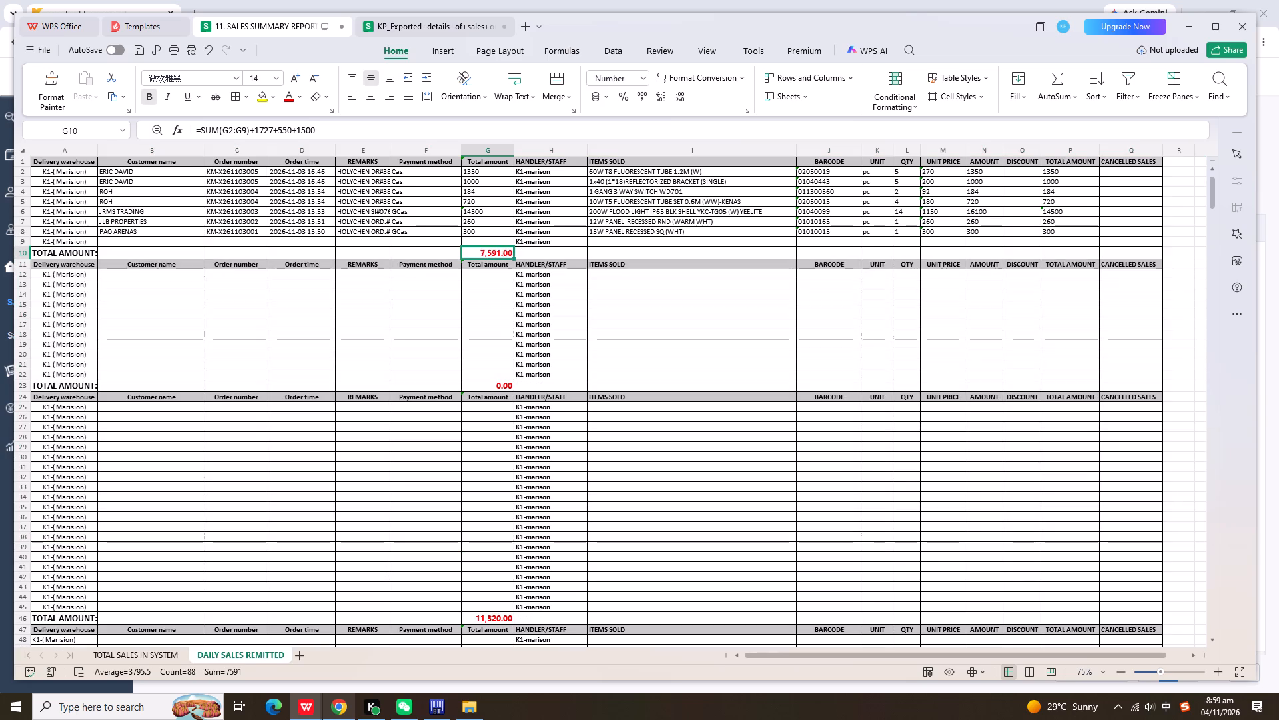
pyautogui.moveTo(332, 128); pyautogui.dragTo(256, 129)
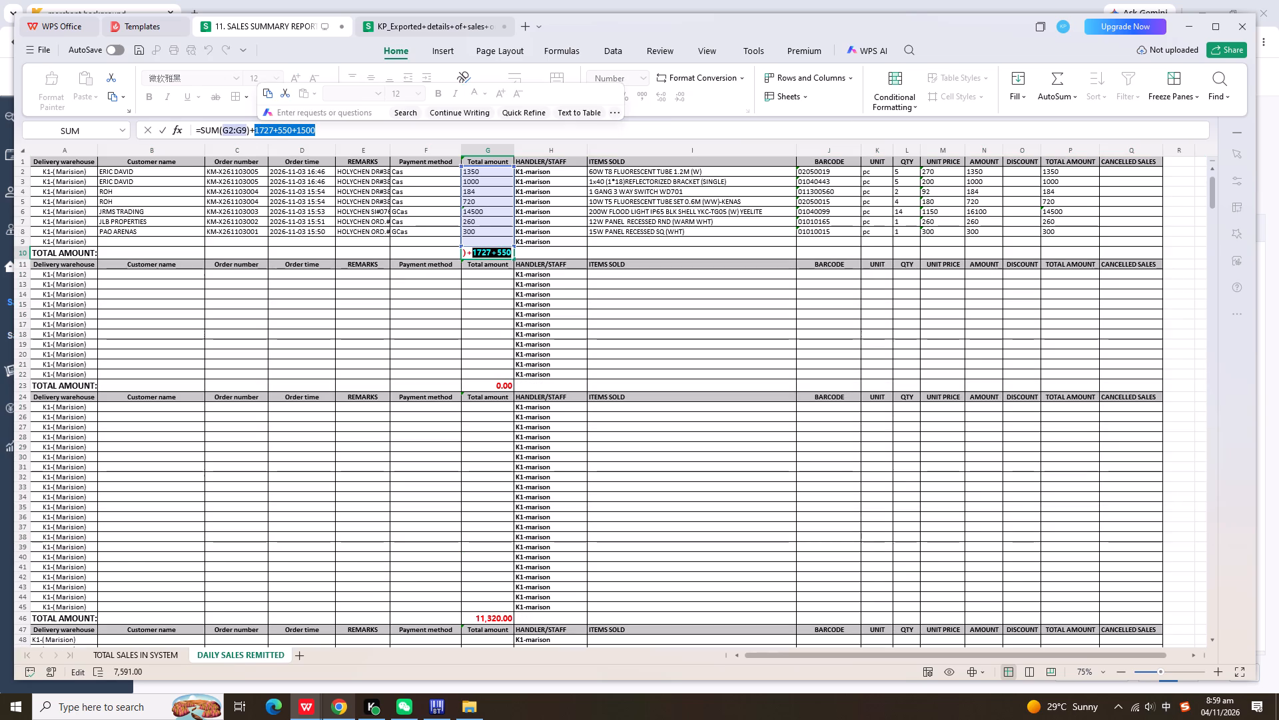
pyautogui.write('14500')
pyautogui.press('Return')
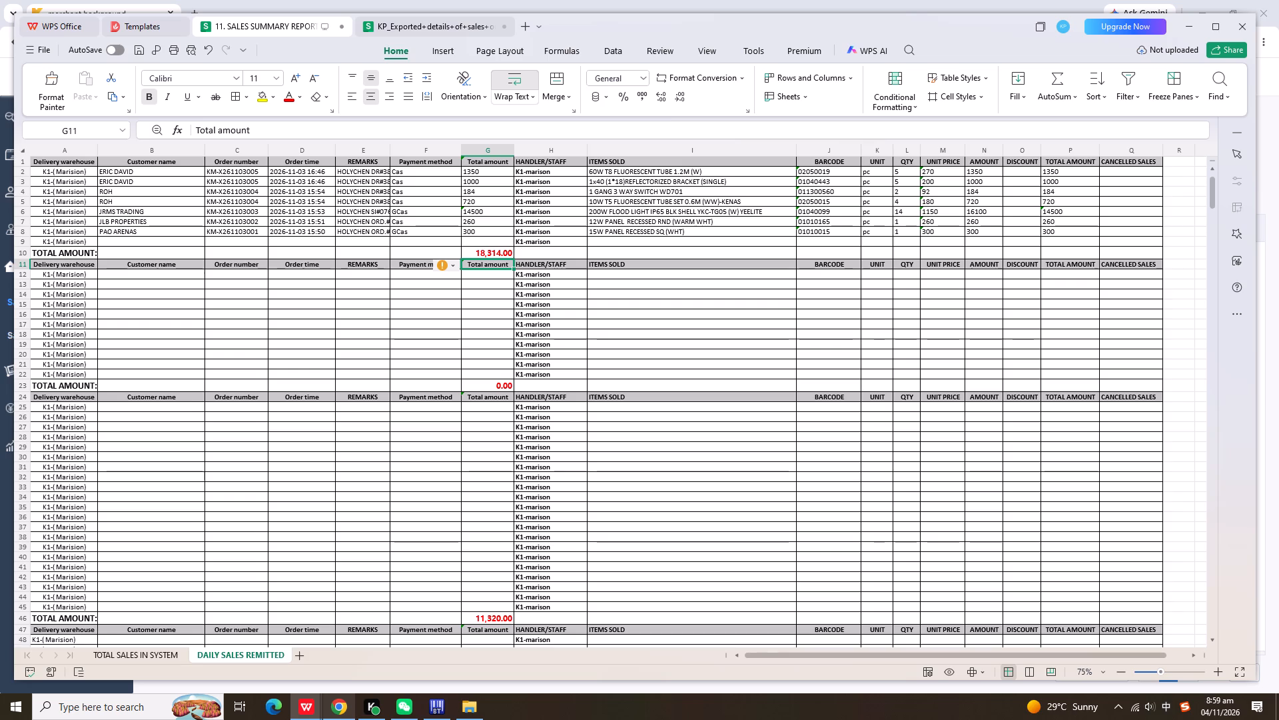
# On TOTAL SALES IN SYSTEM, set Gcash/Bank Transfer to 14800 and Cash to 3514 for 03/11/2026, and save the workbook.
pyautogui.click(152, 652)
pyautogui.click(414, 235)
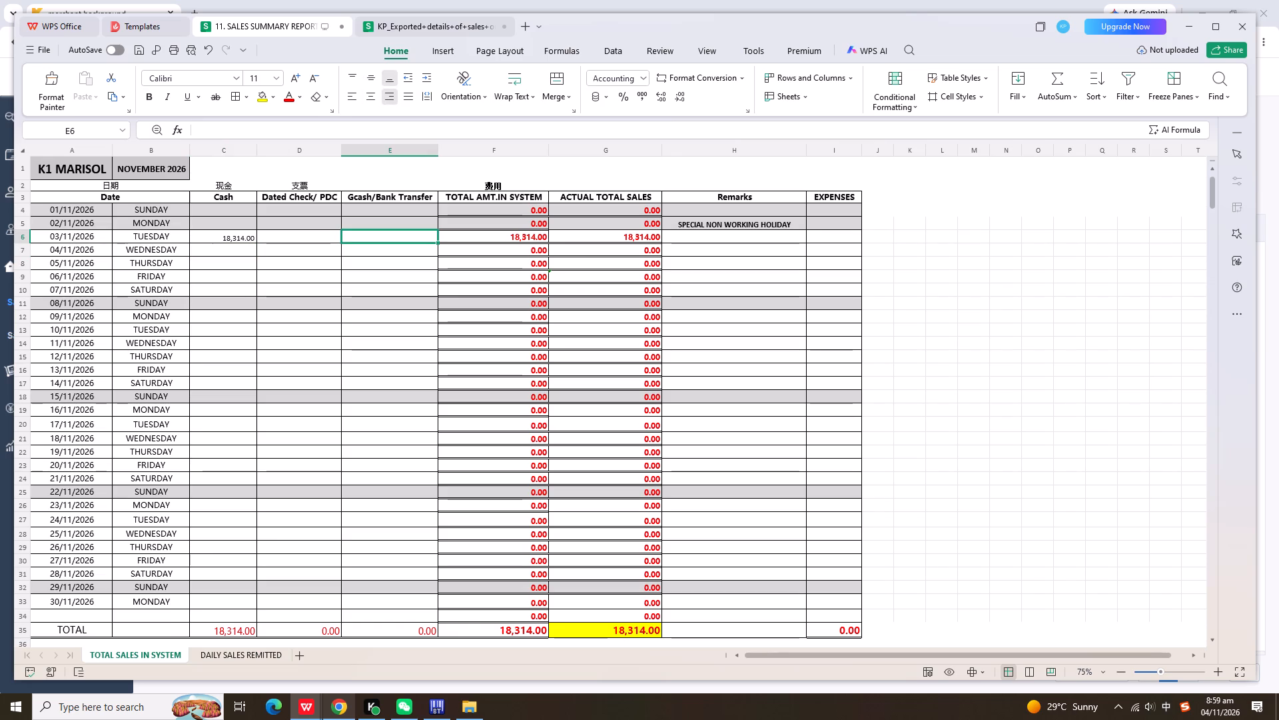
pyautogui.write('14800')
pyautogui.press('Left')
pyautogui.press('Left')
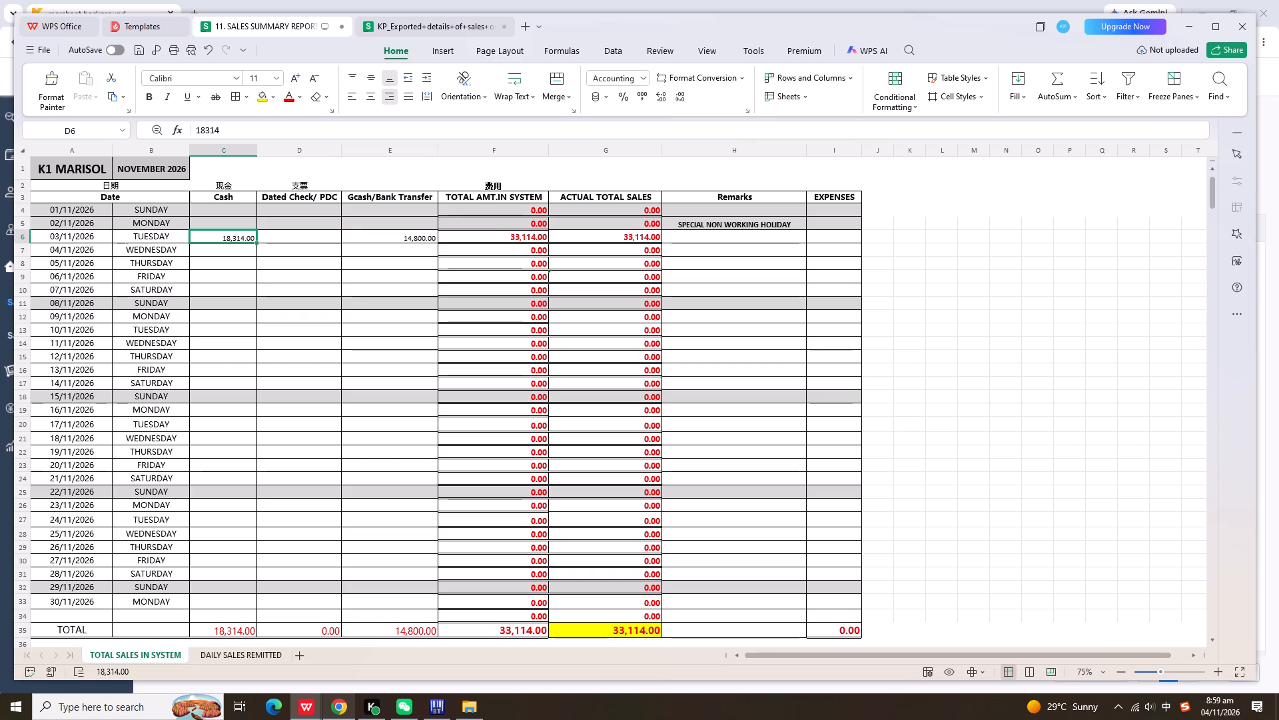
pyautogui.write('3514')
pyautogui.press('Return')
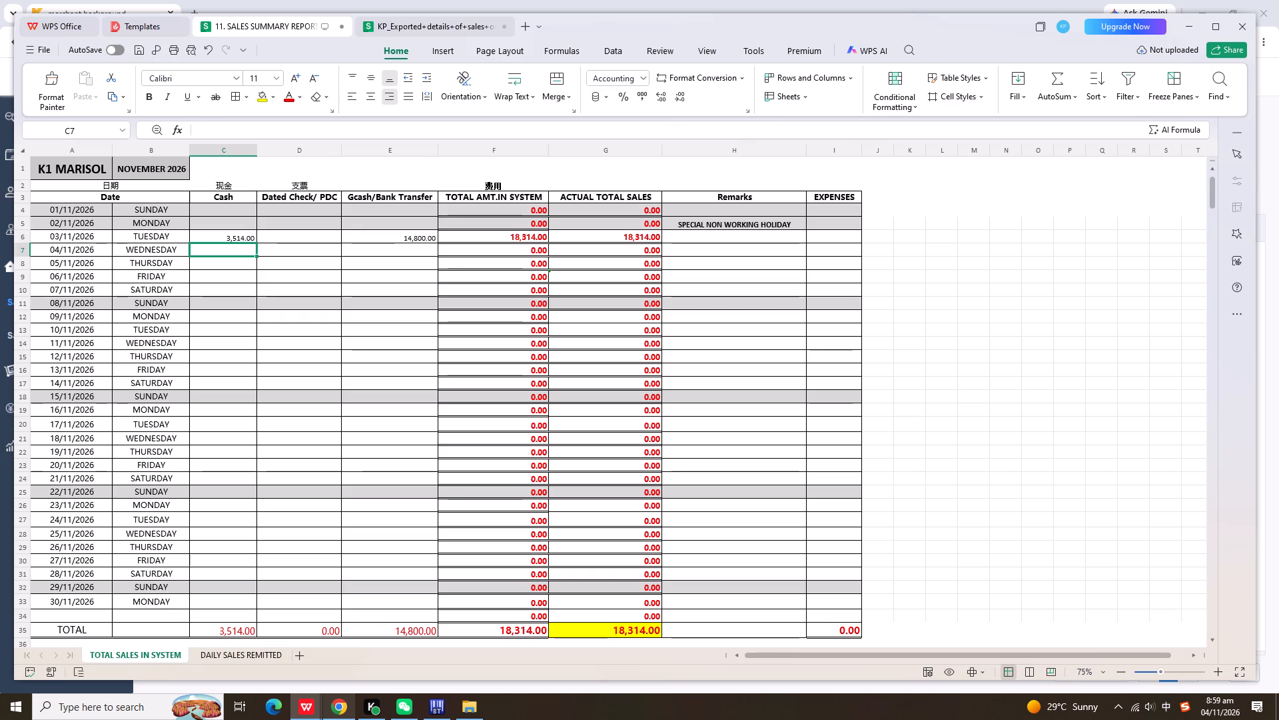
pyautogui.hotkey('ctrl', 's')
# Look over both sheets of the K1 Marisol workbook and close it together with the exported details workbook.
pyautogui.click(224, 651)
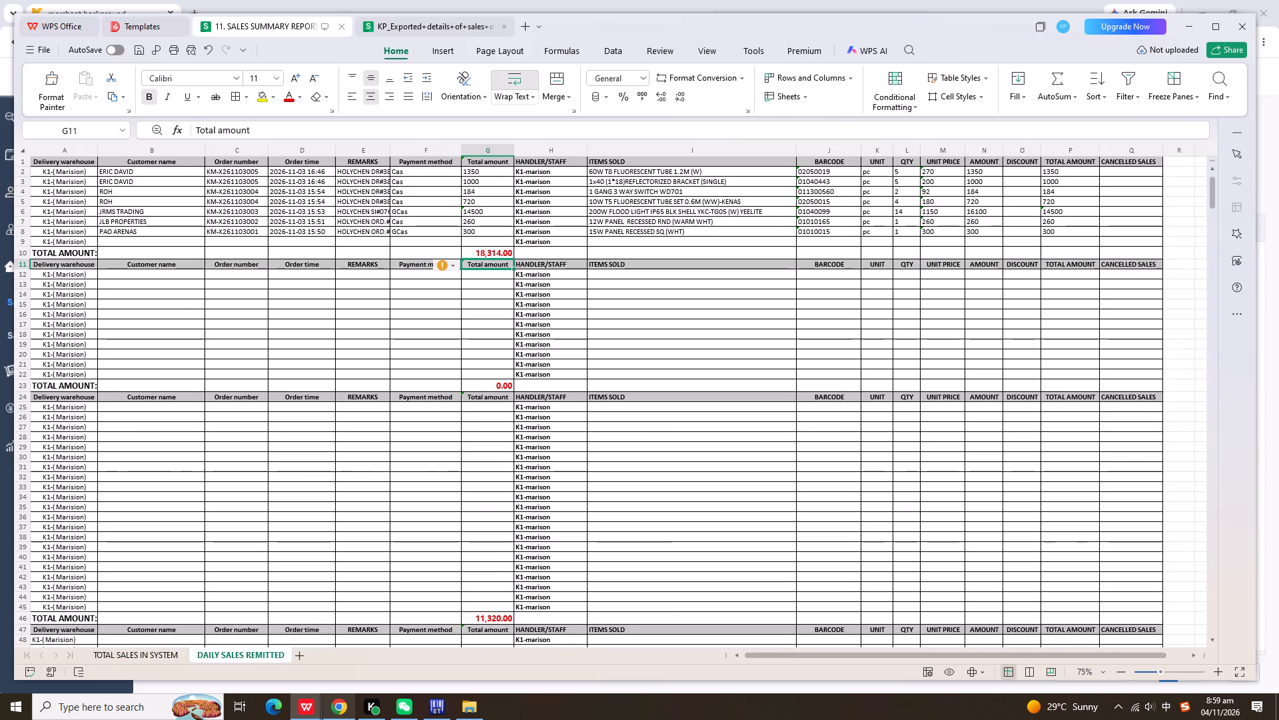
pyautogui.click(160, 667)
pyautogui.click(159, 662)
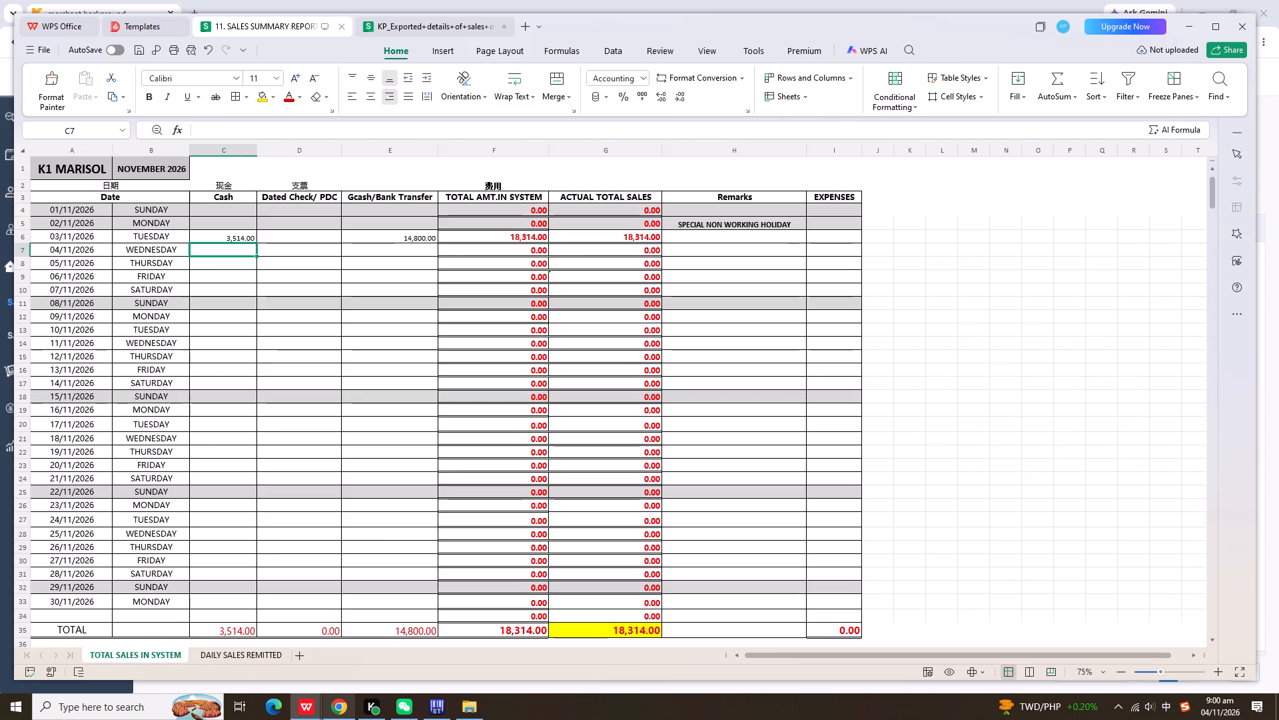
pyautogui.click(1242, 23)
pyautogui.click(667, 363)
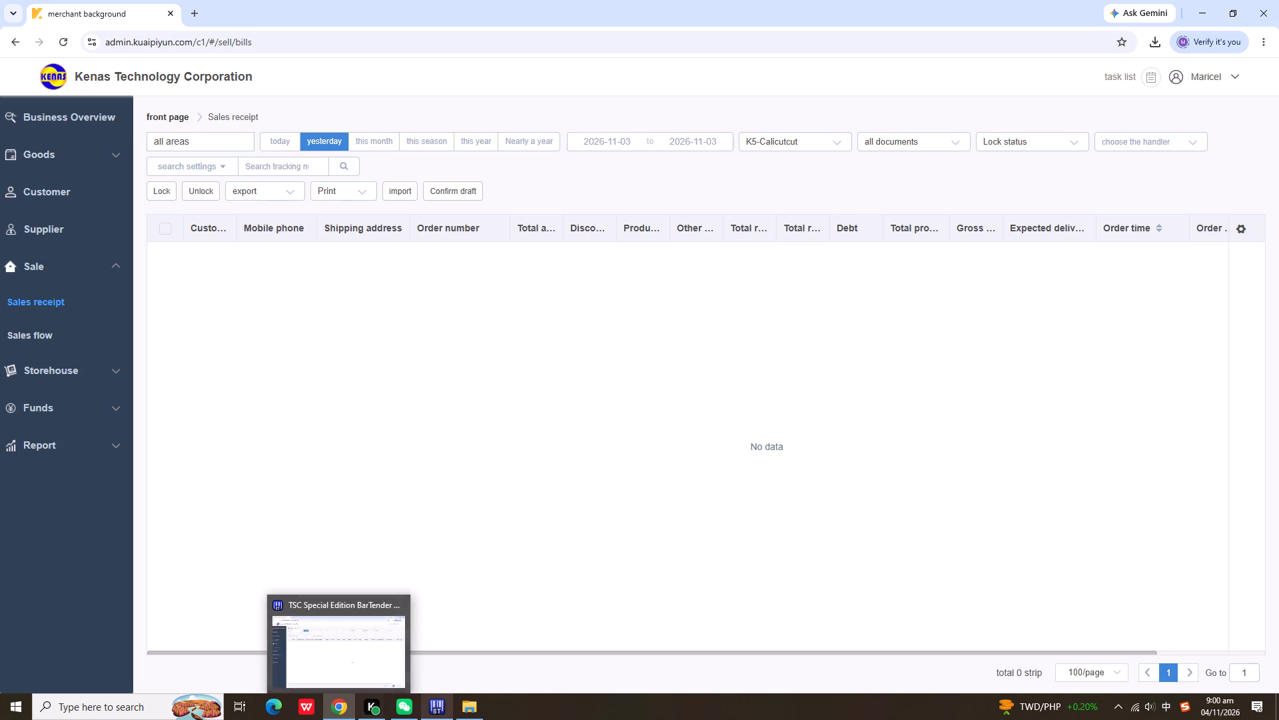
# Open the November 2026 sales summary report from the K2 HENSON 2026 folder in File Explorer.
pyautogui.click(473, 715)
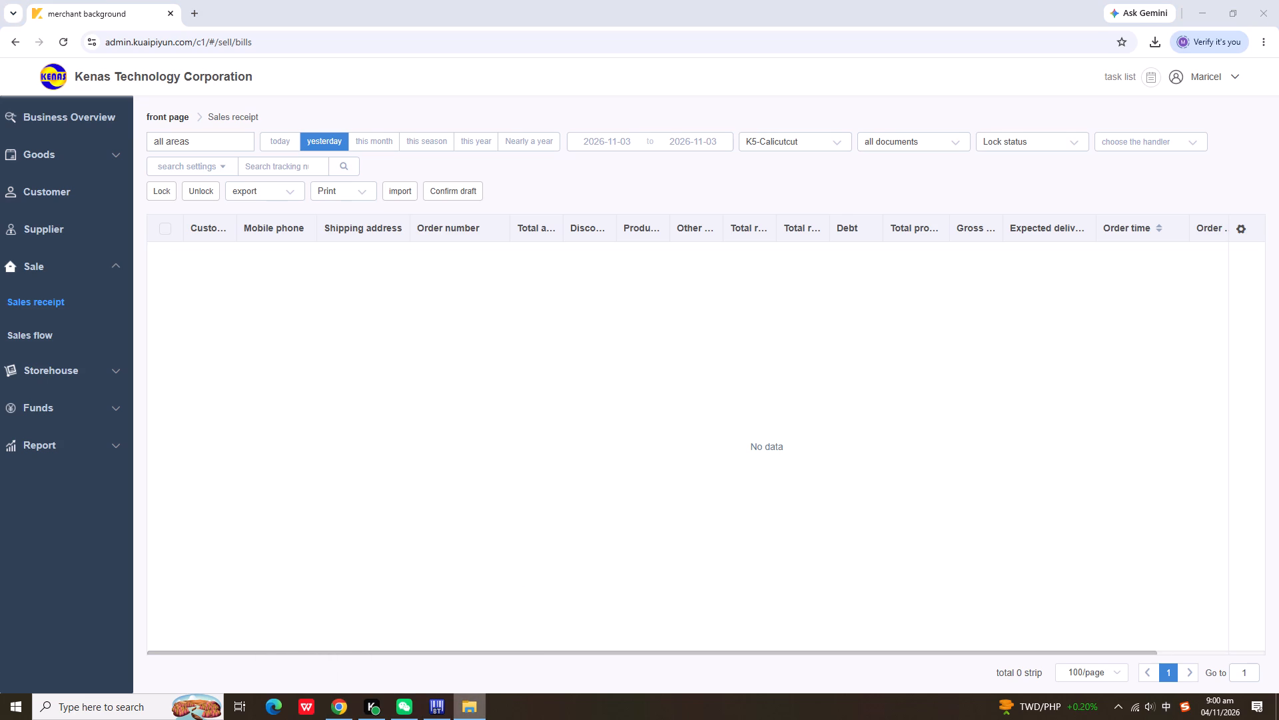
pyautogui.click(481, 703)
pyautogui.click(469, 706)
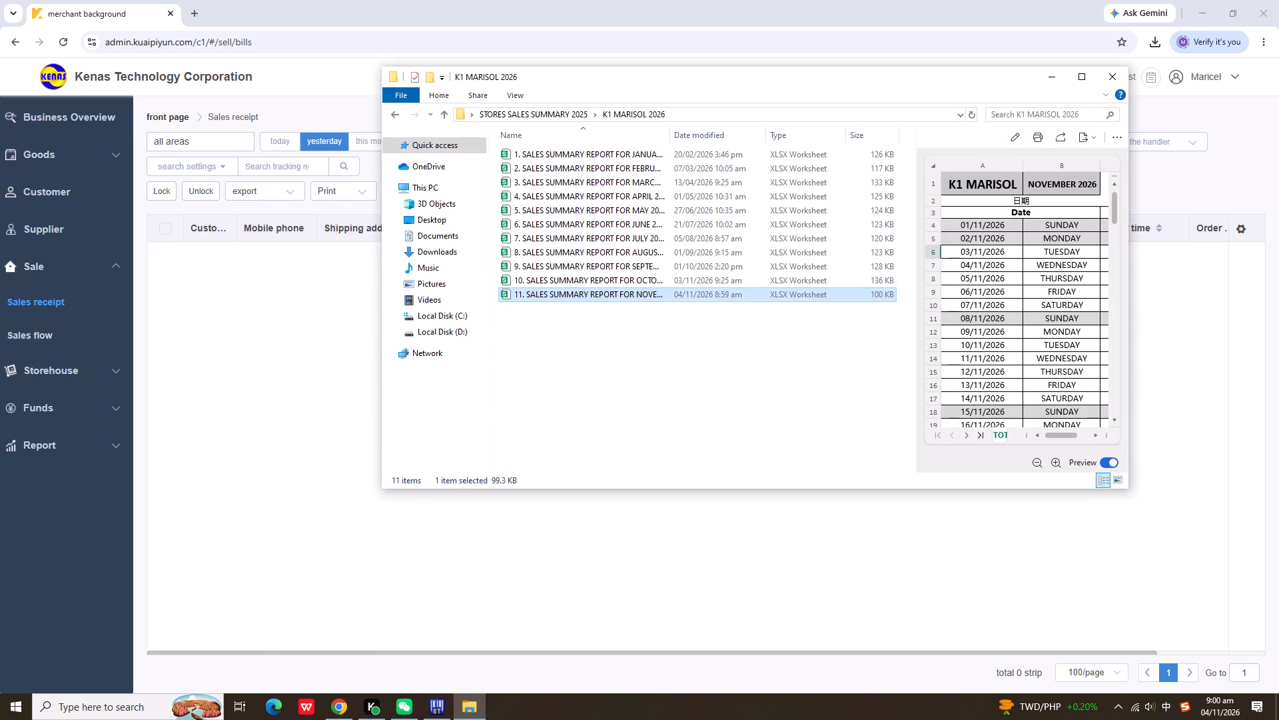
pyautogui.click(398, 113)
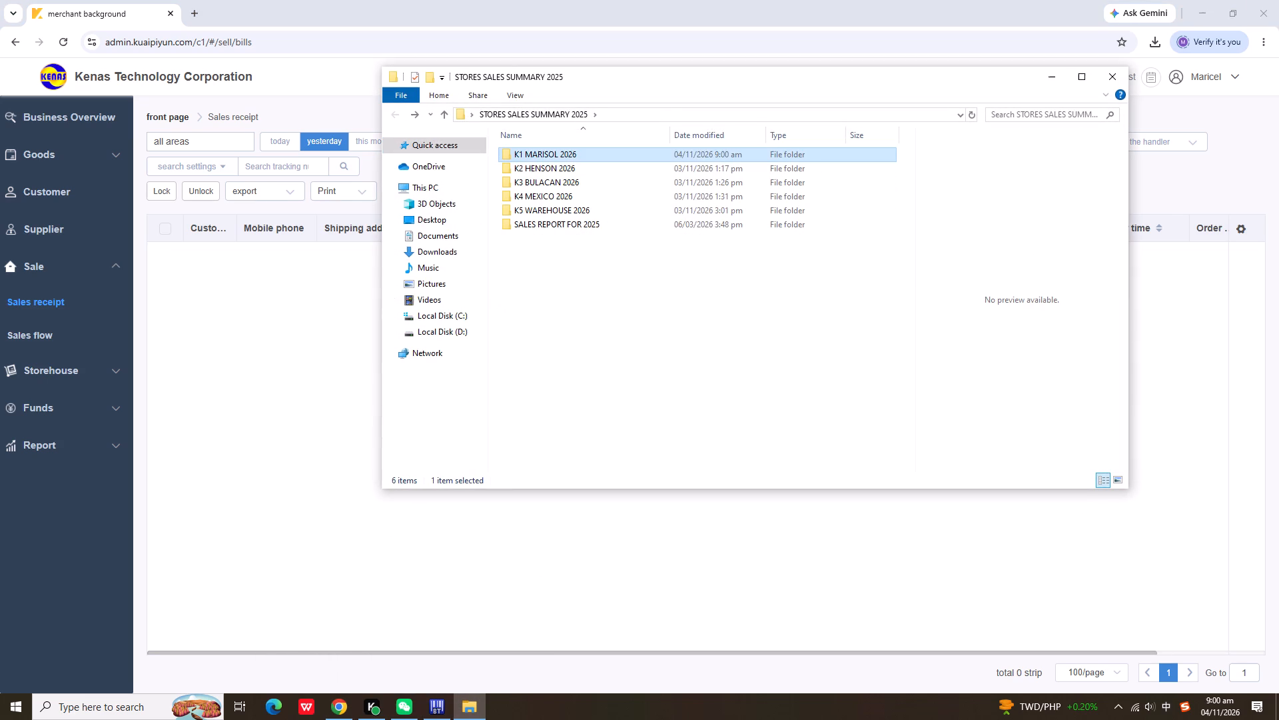
pyautogui.doubleClick(578, 165)
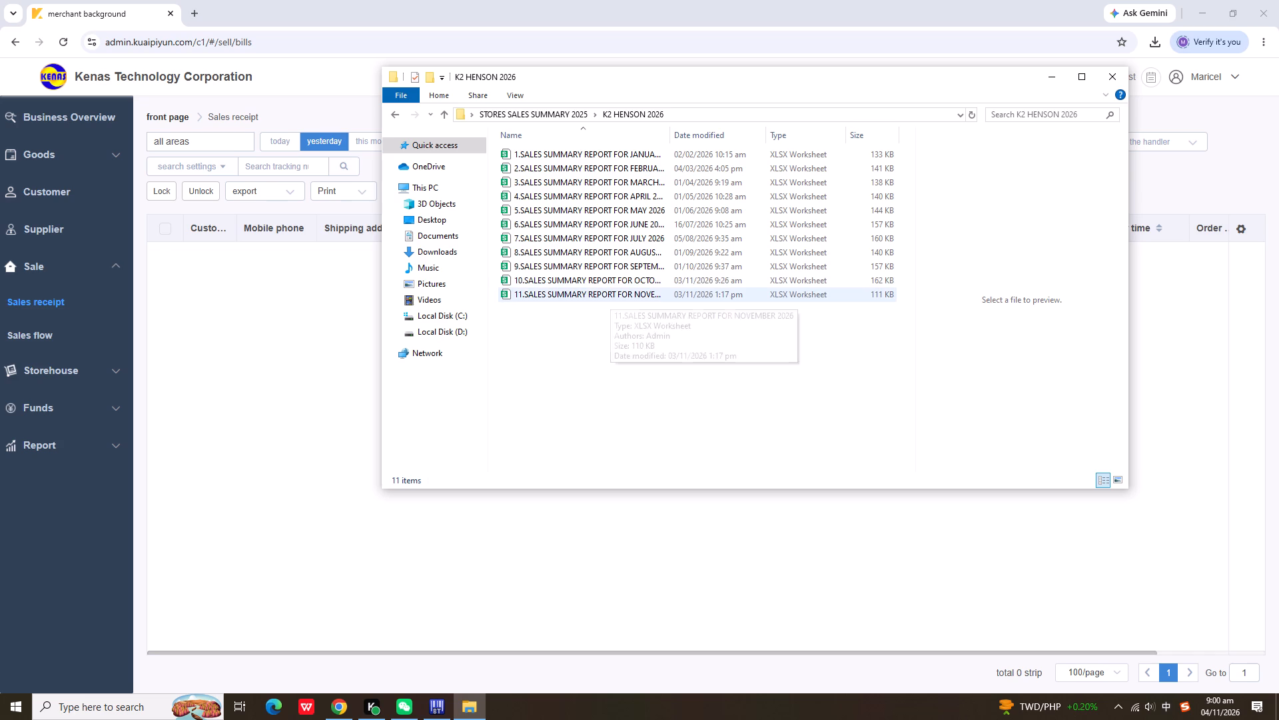
pyautogui.doubleClick(612, 298)
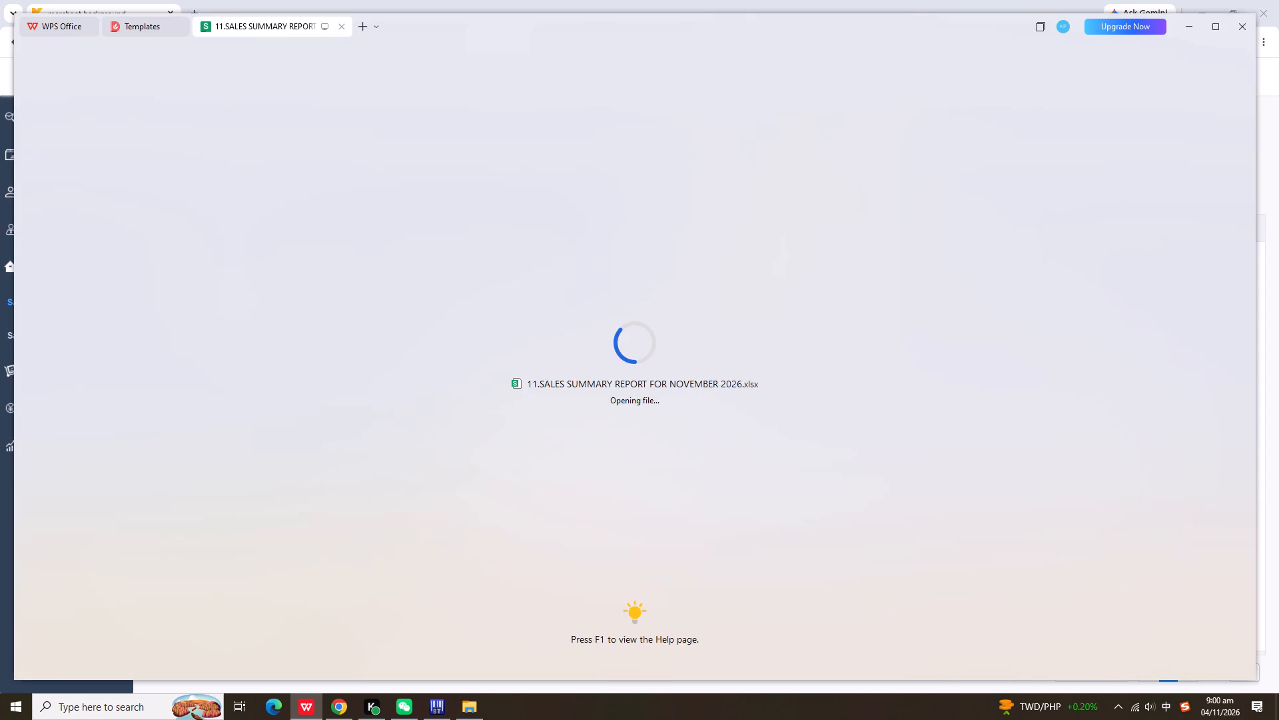
# Open the Henson store's handwritten sales photo in Weixin and enter 41902 as Cash for 03/11/2026 in the K2 Henson workbook.
pyautogui.click(219, 229)
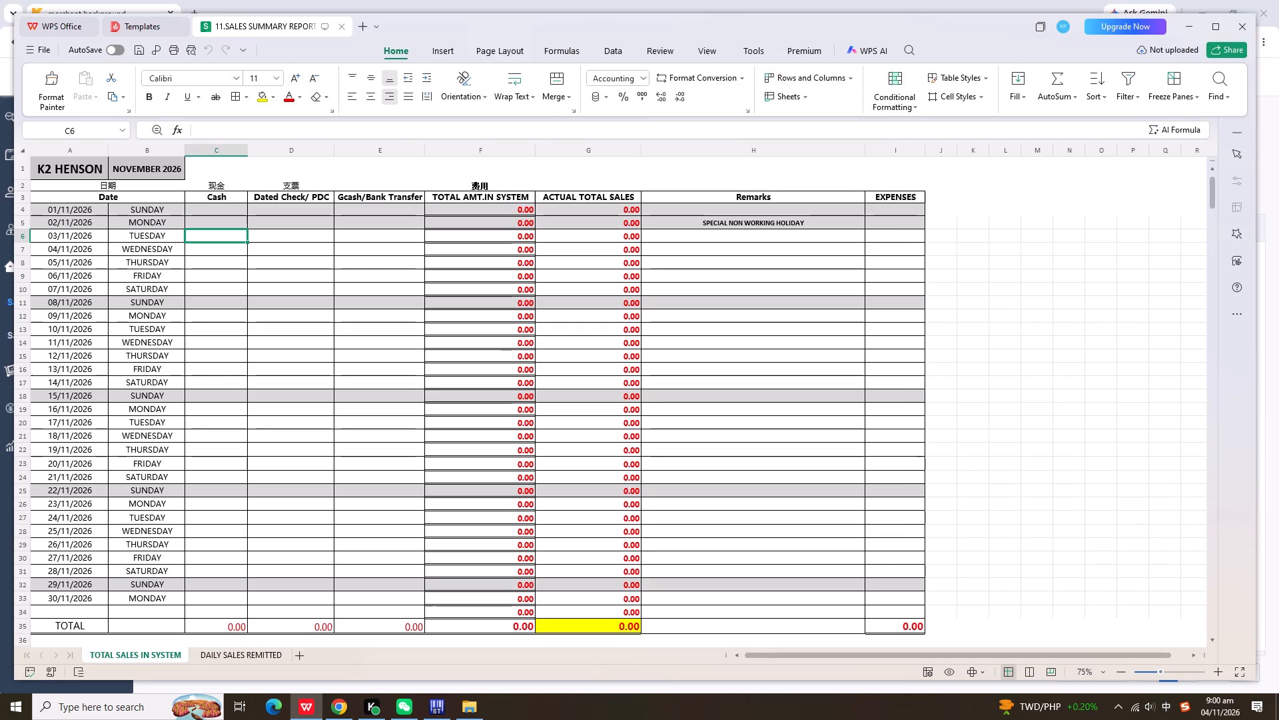
pyautogui.click(397, 707)
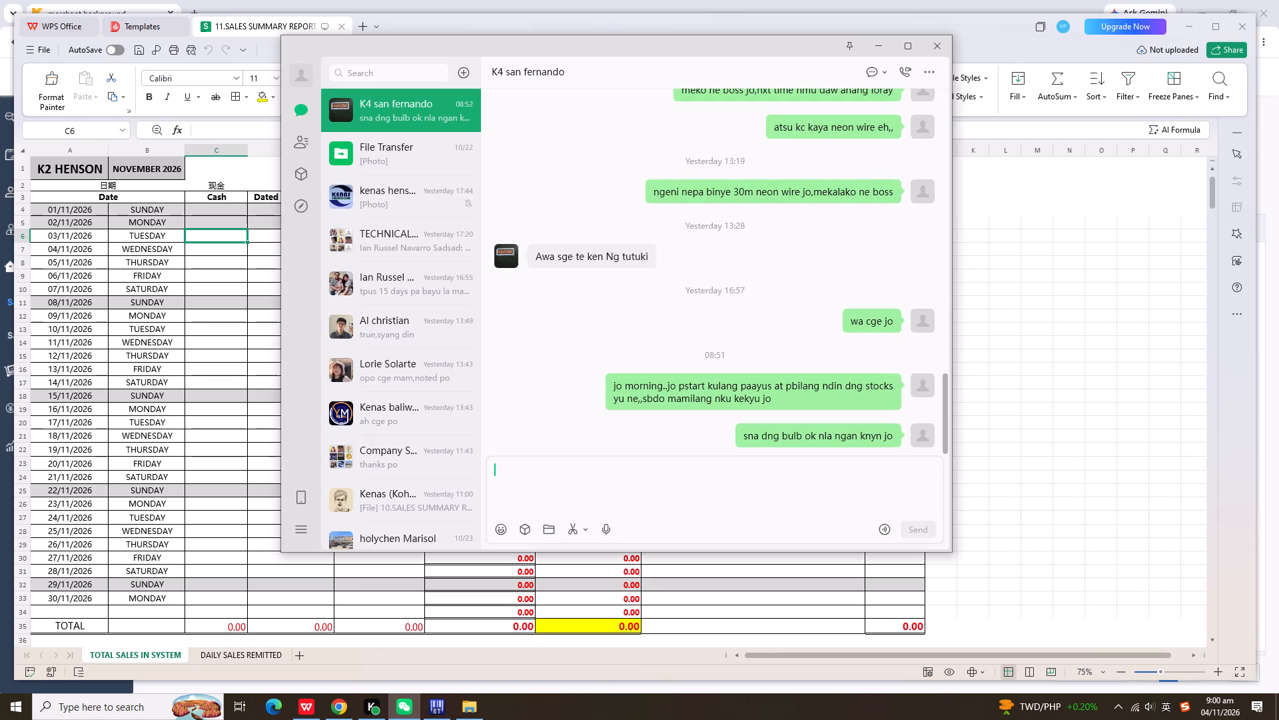
pyautogui.moveTo(420, 199); pyautogui.dragTo(426, 207)
pyautogui.click(588, 337)
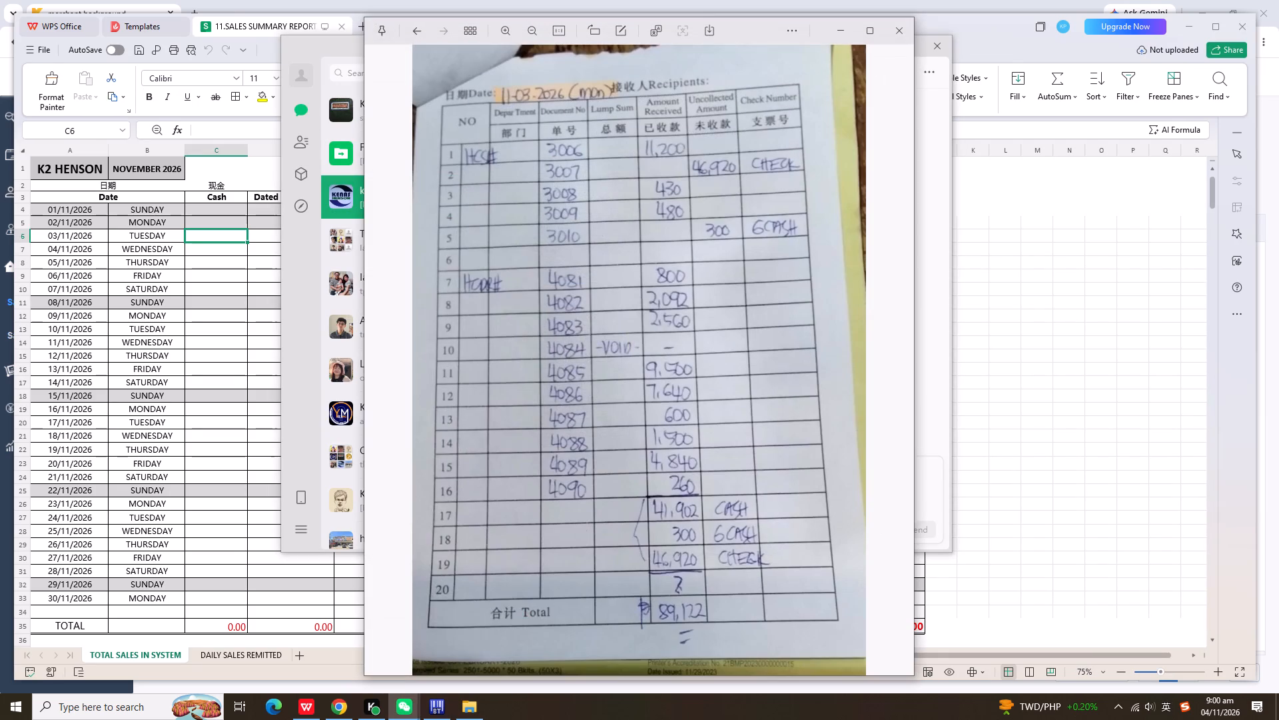
pyautogui.click(228, 232)
pyautogui.write('41902')
pyautogui.press('Right')
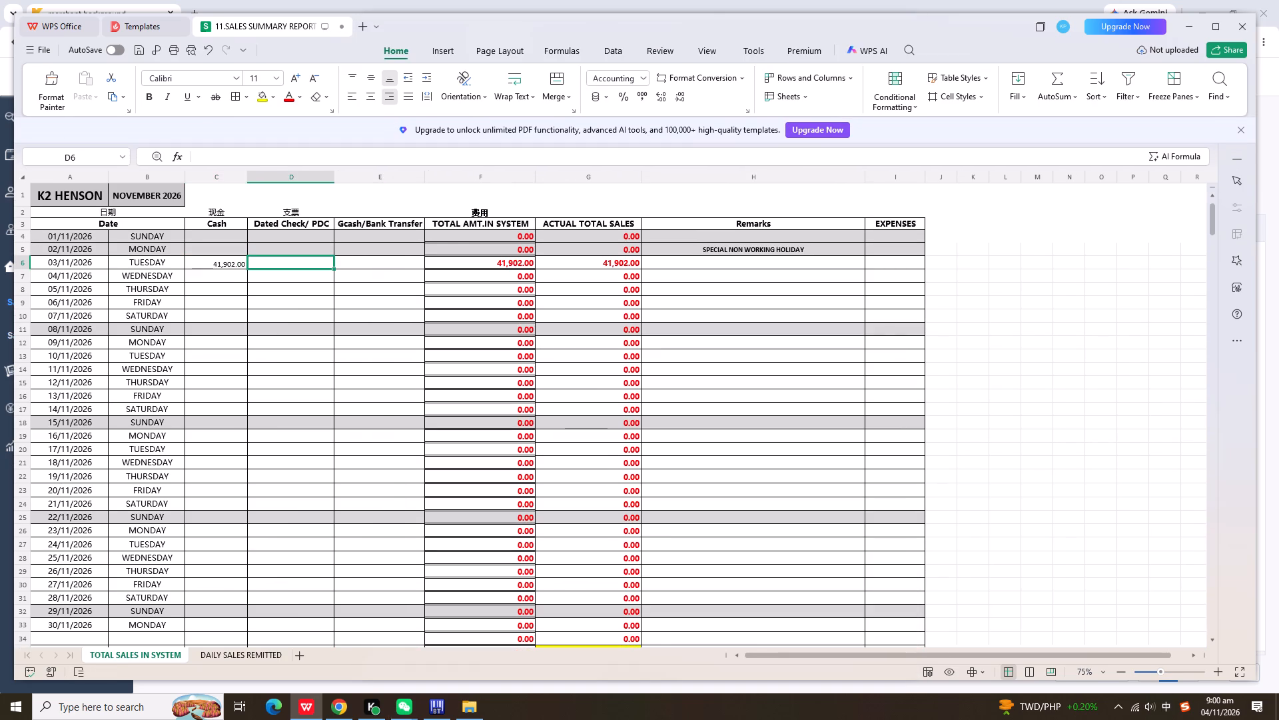
# Check the Henson store's handwritten sales photo in Weixin and enter 46920 as Dated Check/PDC for 03/11/2026 in the K2 Henson workbook.
pyautogui.click(403, 702)
pyautogui.click(448, 679)
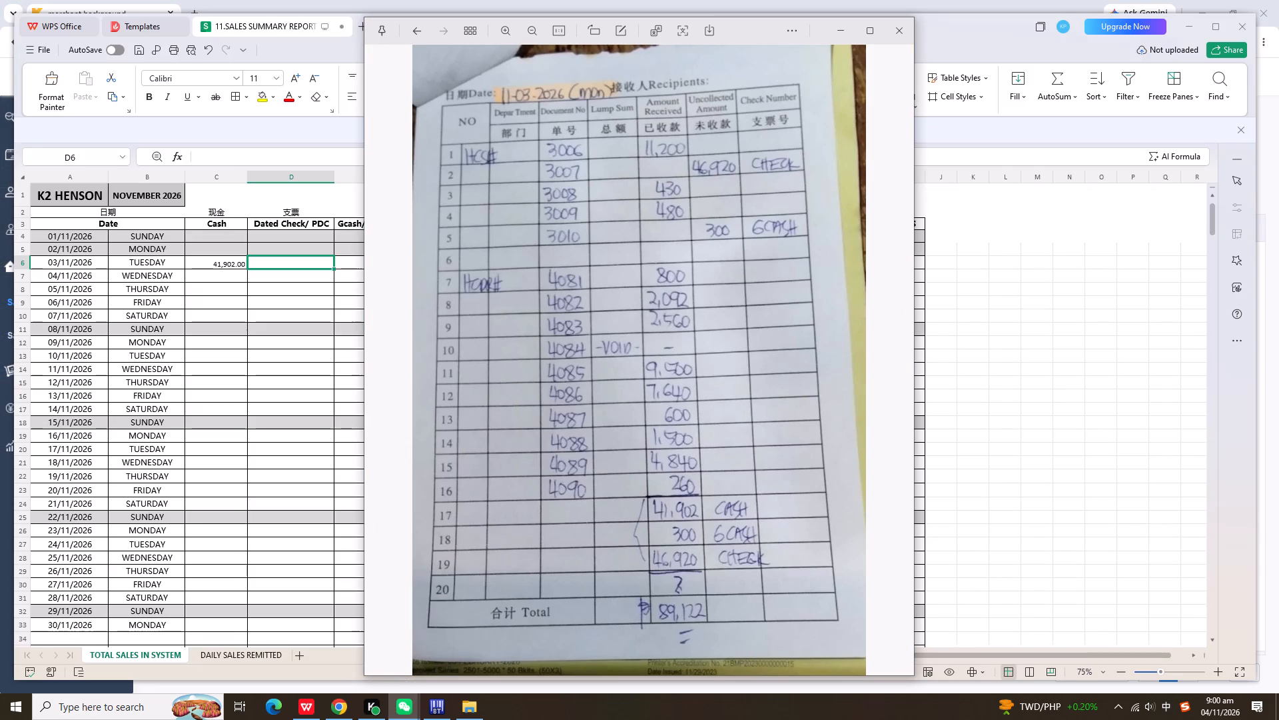
pyautogui.click(306, 263)
pyautogui.write('46920')
pyautogui.press('Right')
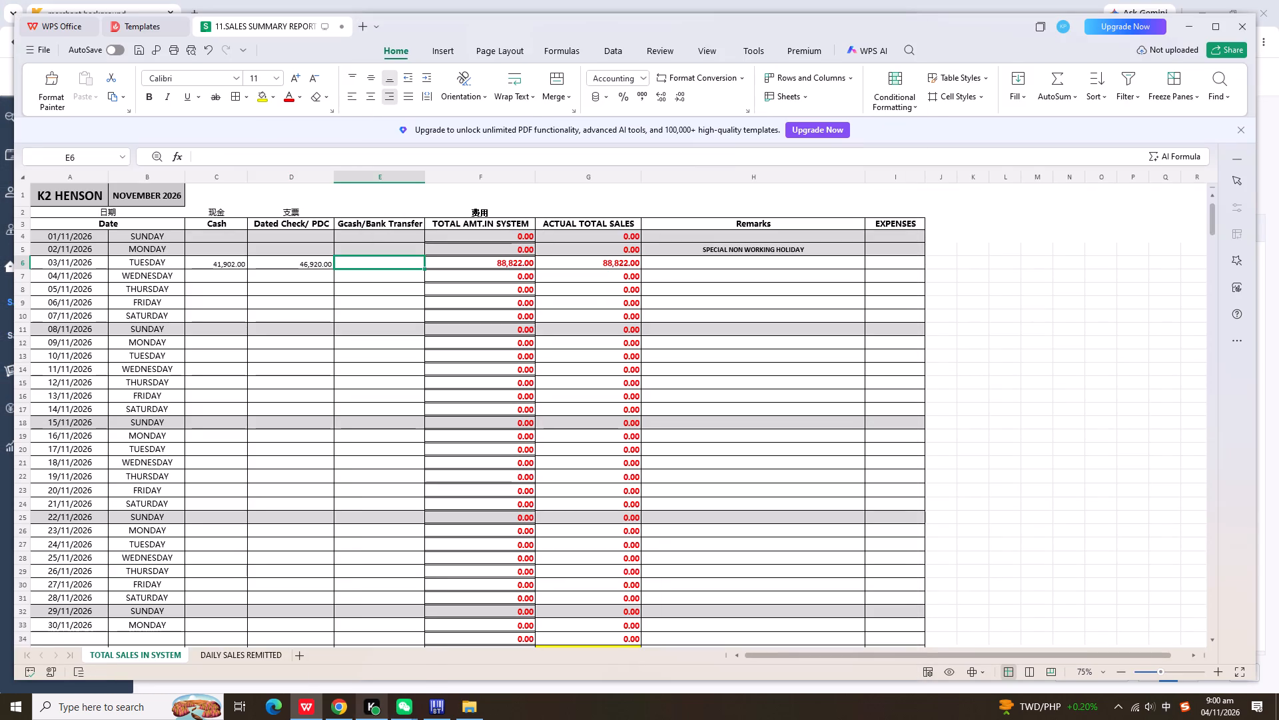
# Enter 300 as Gcash/Bank Transfer for 03/11/2026 from the handwritten sales photo, and close the photo.
pyautogui.click(404, 709)
pyautogui.click(481, 663)
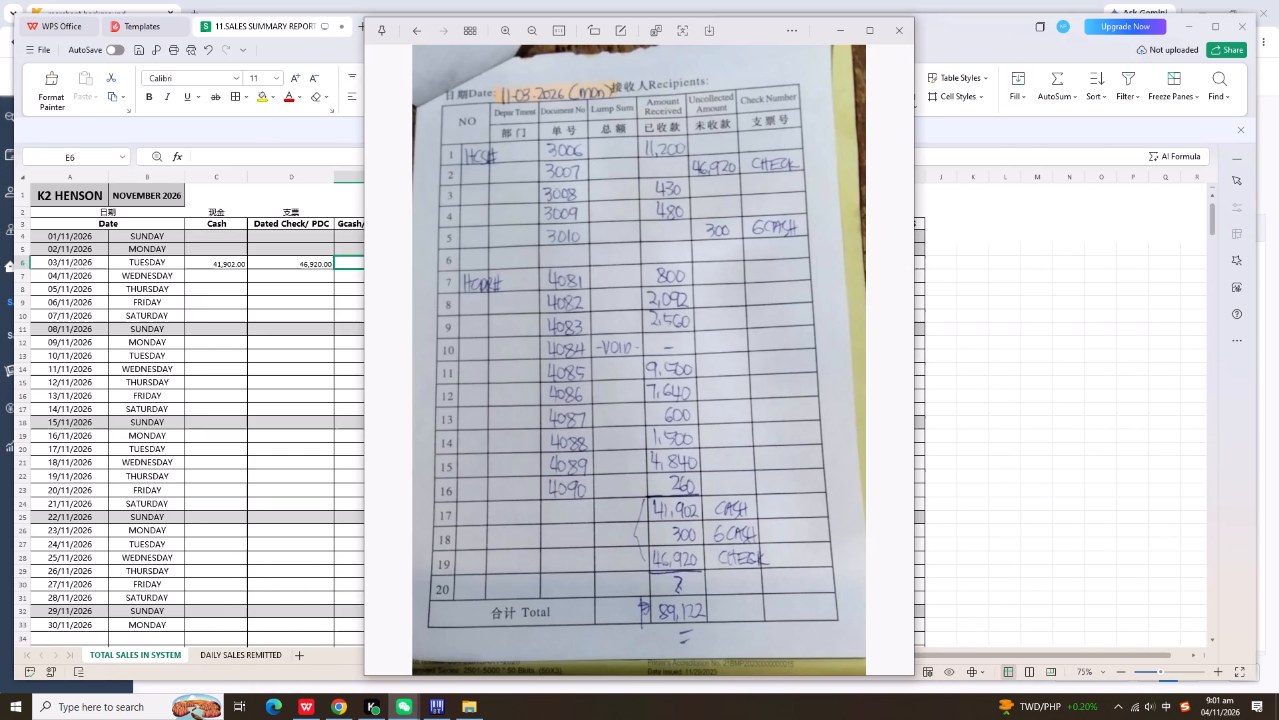
pyautogui.click(346, 265)
pyautogui.write('300')
pyautogui.press('Return')
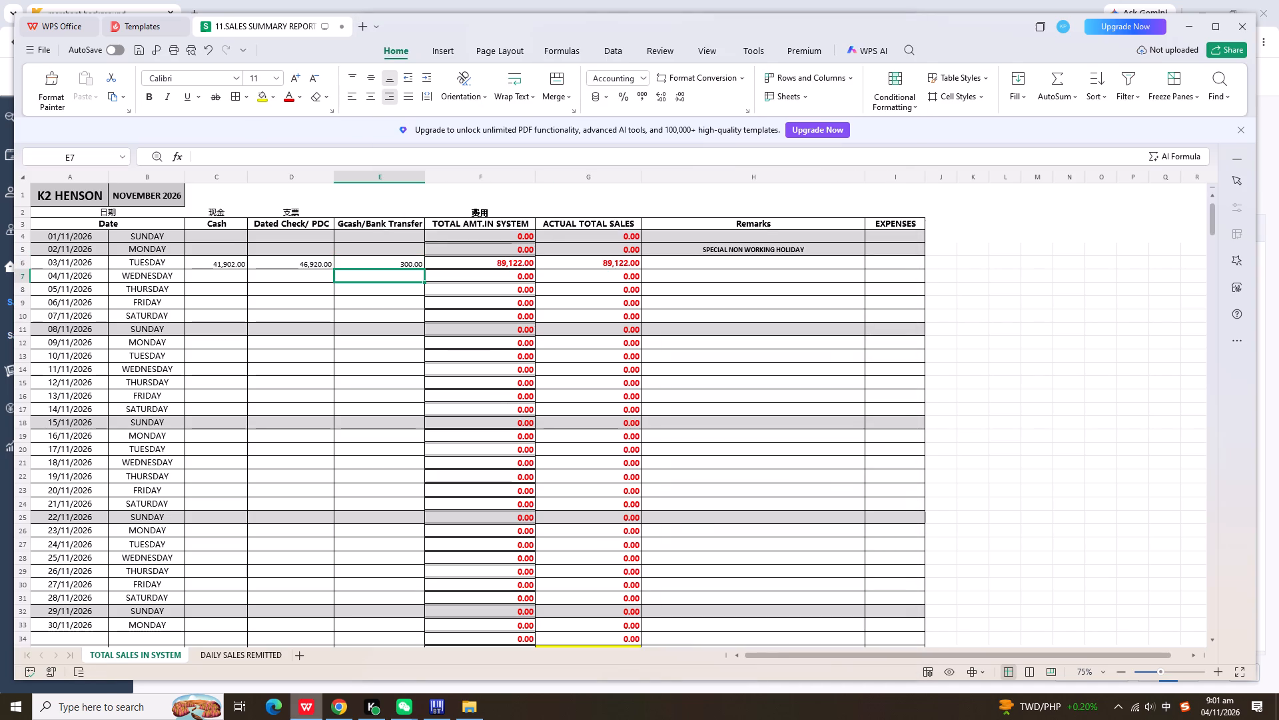
pyautogui.click(401, 709)
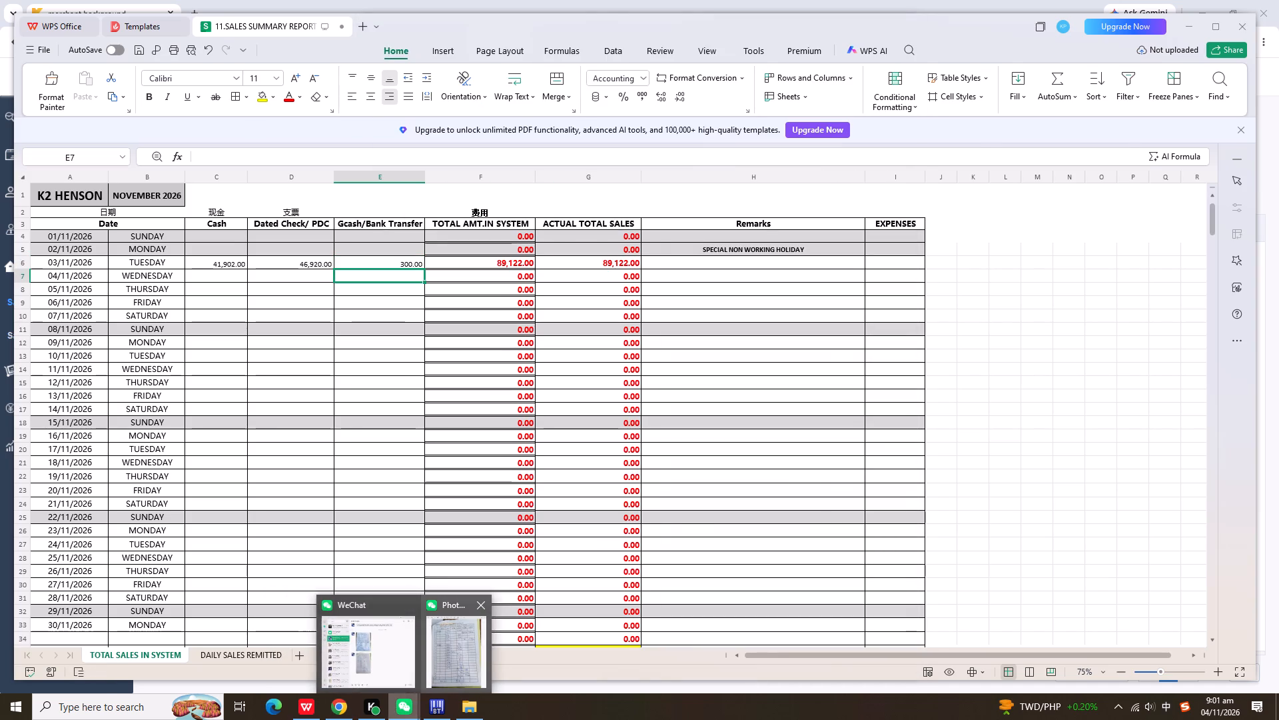
pyautogui.click(469, 667)
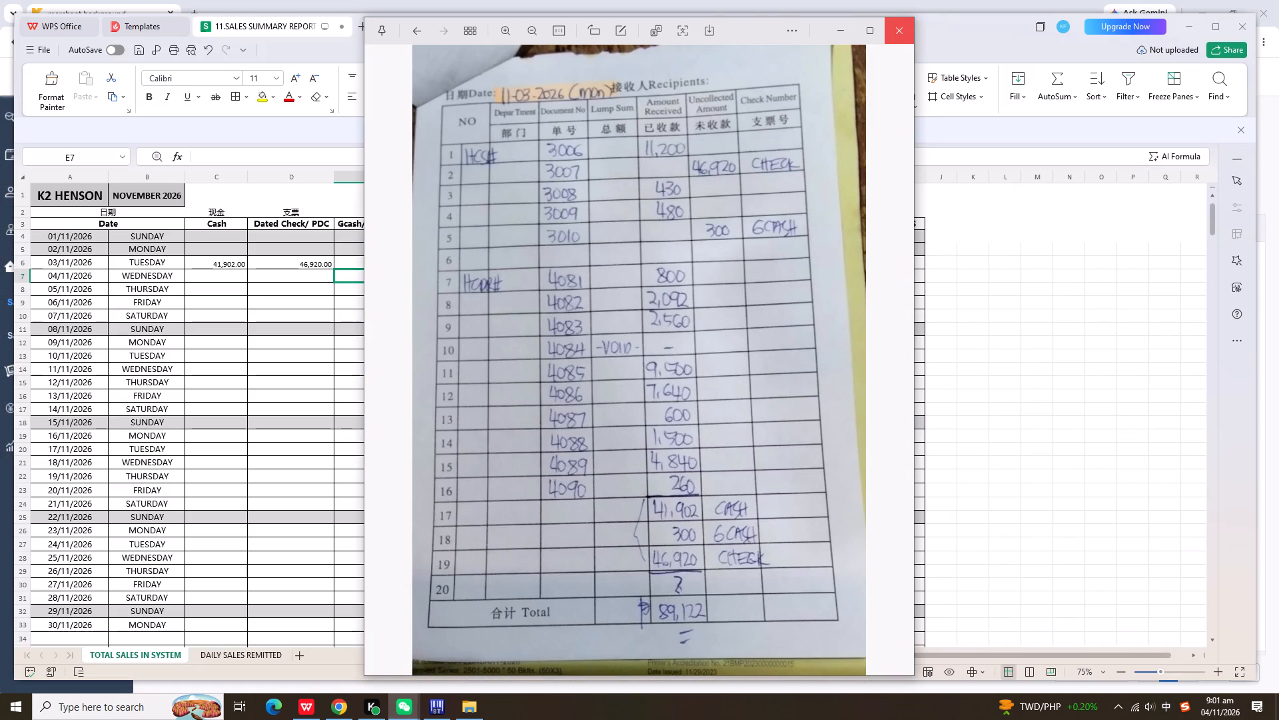
pyautogui.click(901, 31)
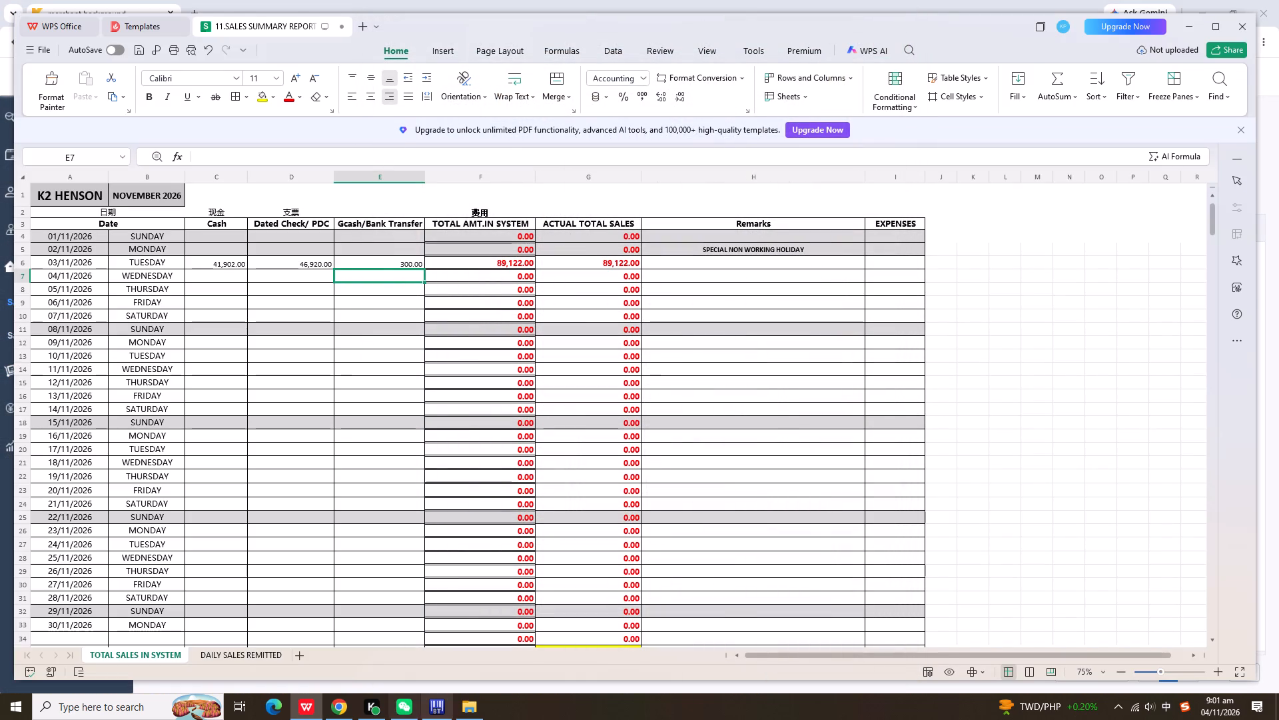
# Switch to Chrome and open the most recently downloaded sales order details workbook.
pyautogui.click(340, 706)
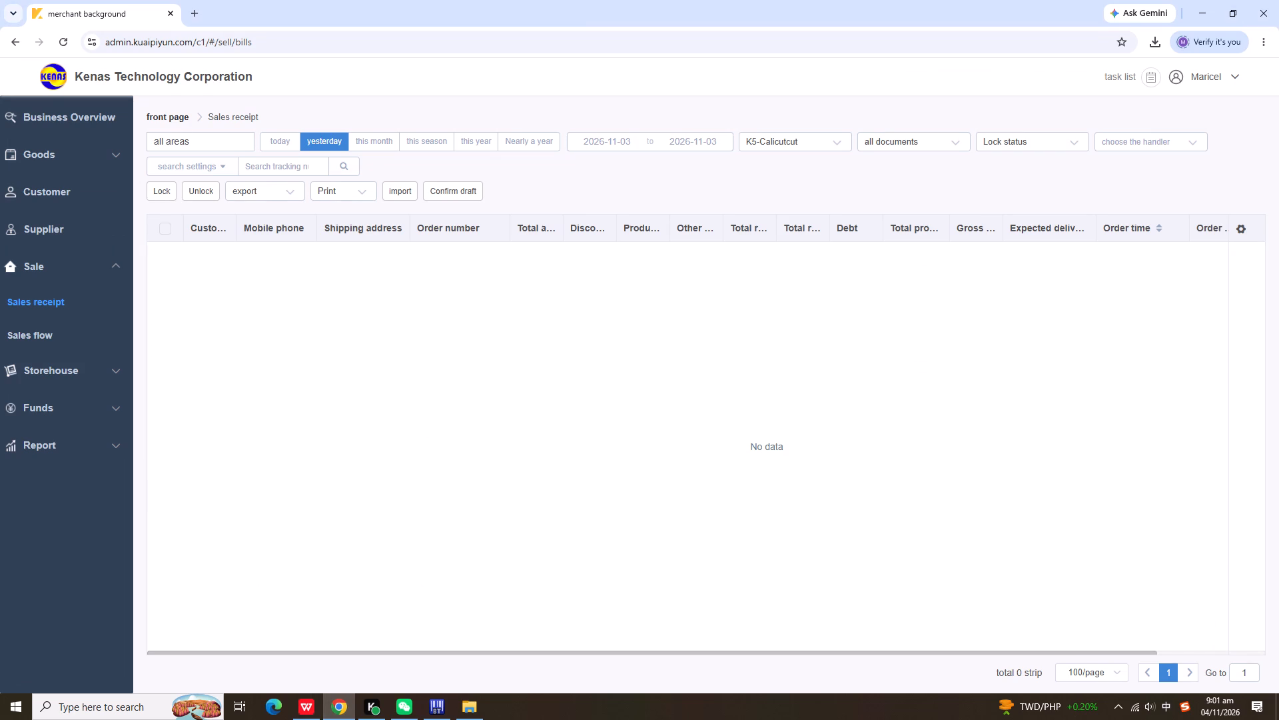
pyautogui.click(1144, 80)
pyautogui.click(931, 193)
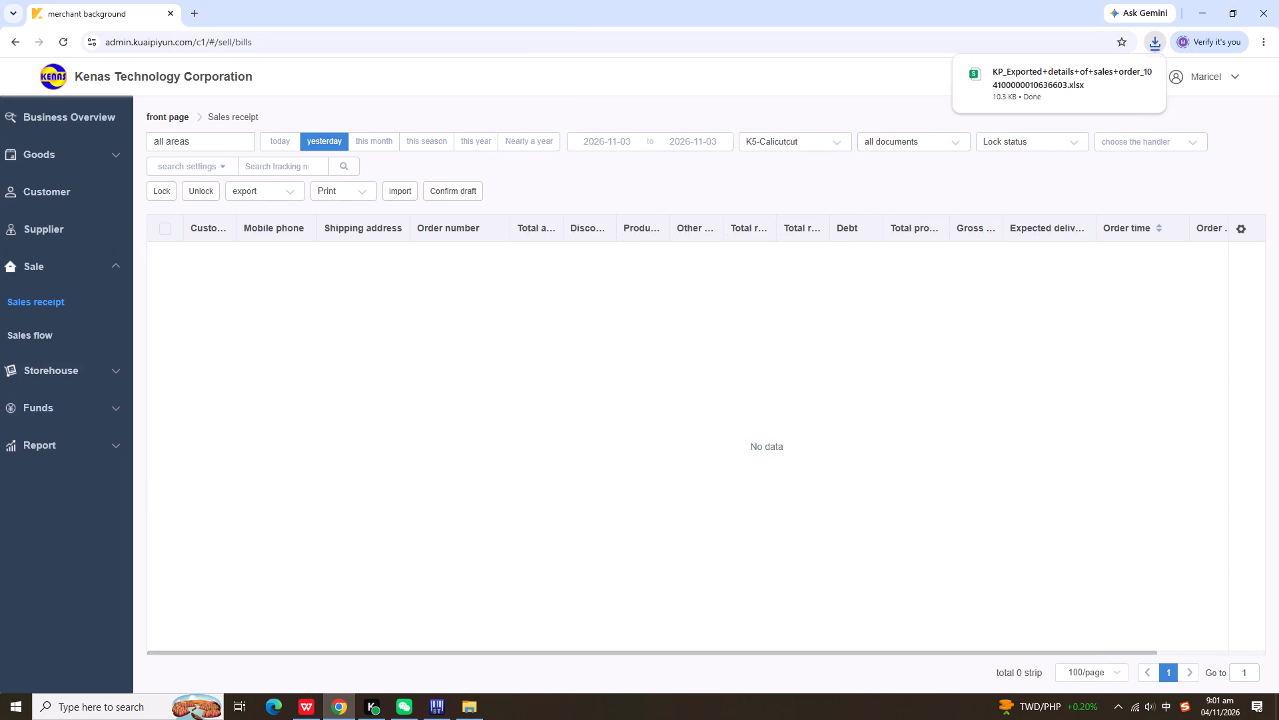
pyautogui.click(1005, 79)
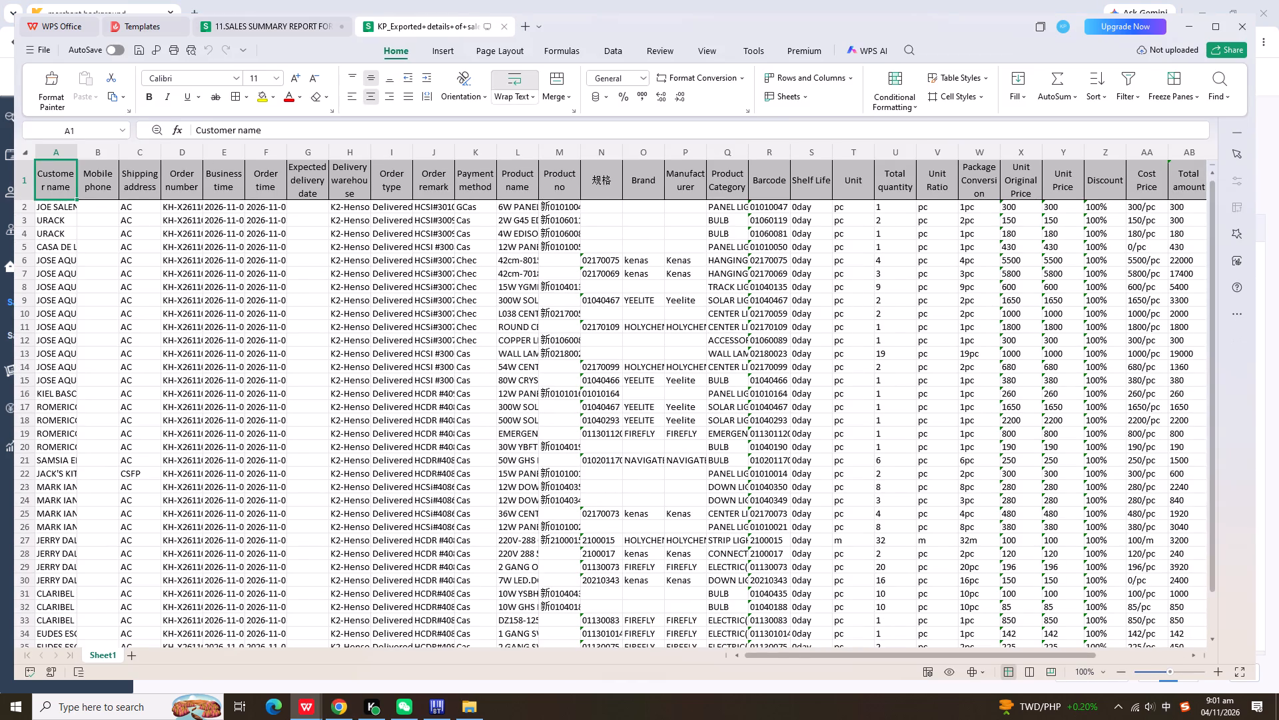
# Delete the Mobile phone, Shipping address, Business time, Expected delivery date, Delivery warehouse and Order type columns from the exported details.
pyautogui.moveTo(110, 159); pyautogui.dragTo(130, 159)
pyautogui.rightClick(130, 159)
pyautogui.click(185, 201)
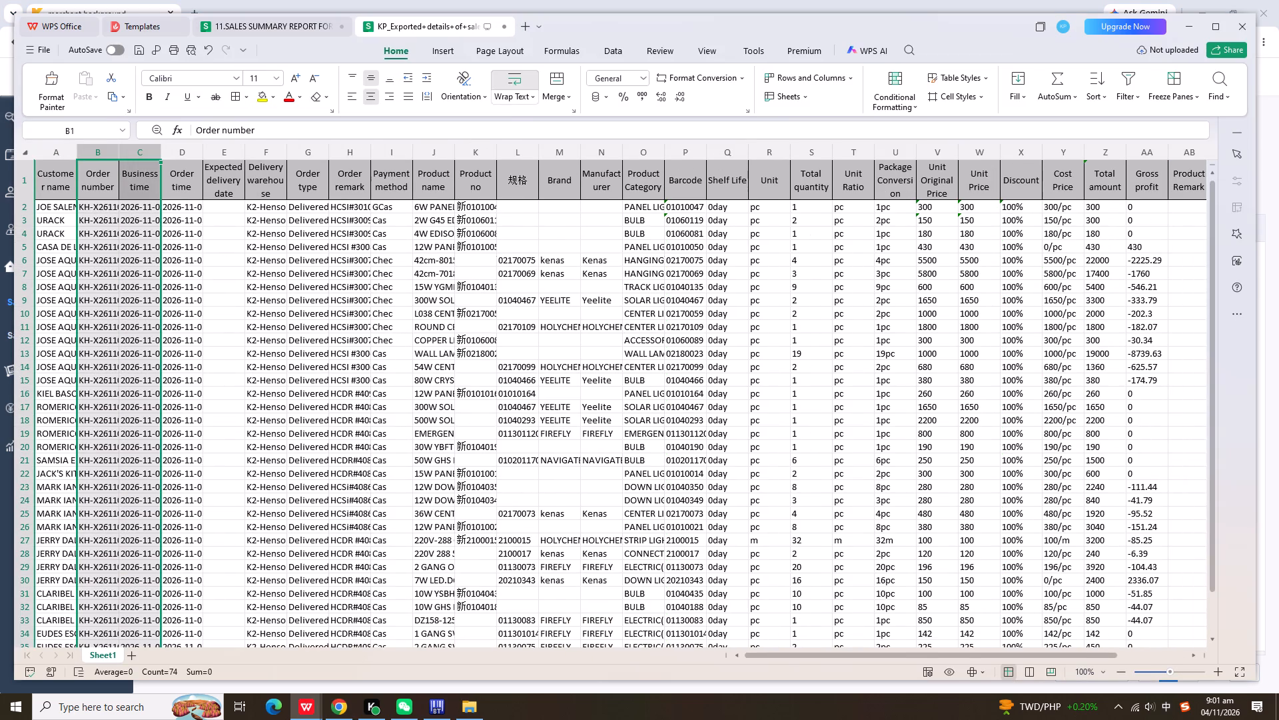
pyautogui.click(151, 156)
pyautogui.rightClick(150, 156)
pyautogui.click(199, 201)
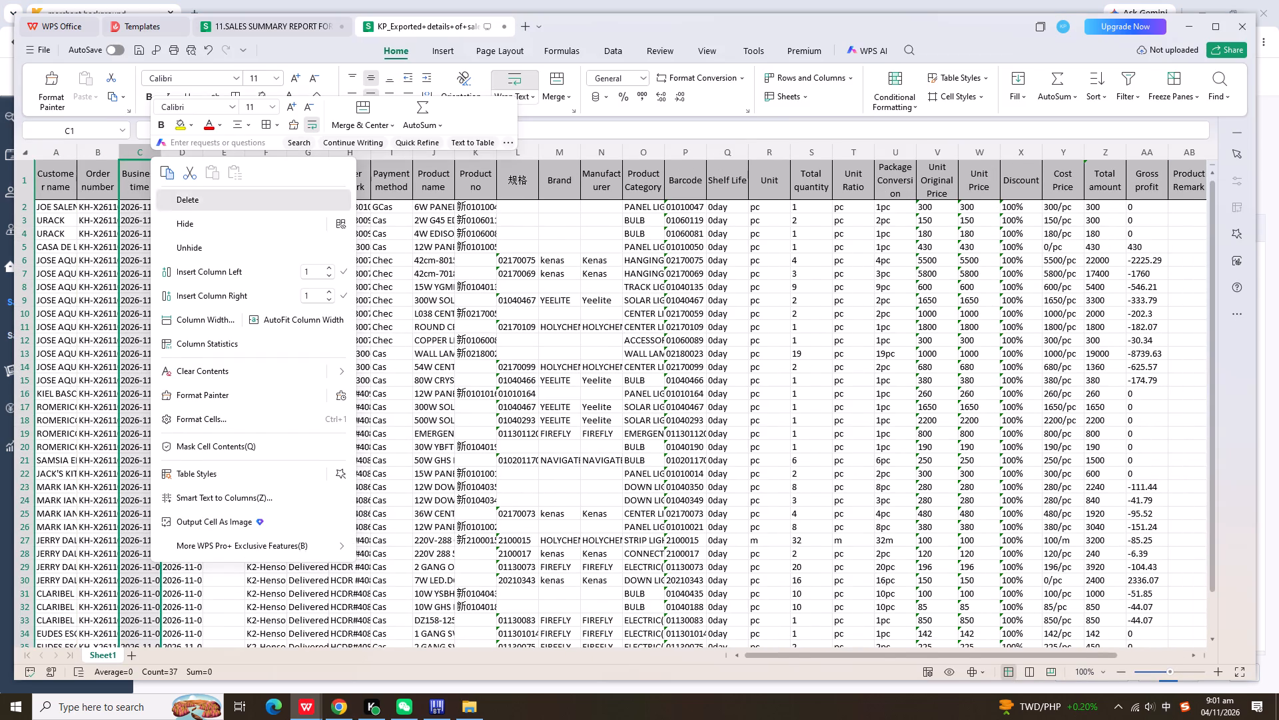
pyautogui.moveTo(185, 159); pyautogui.dragTo(255, 161)
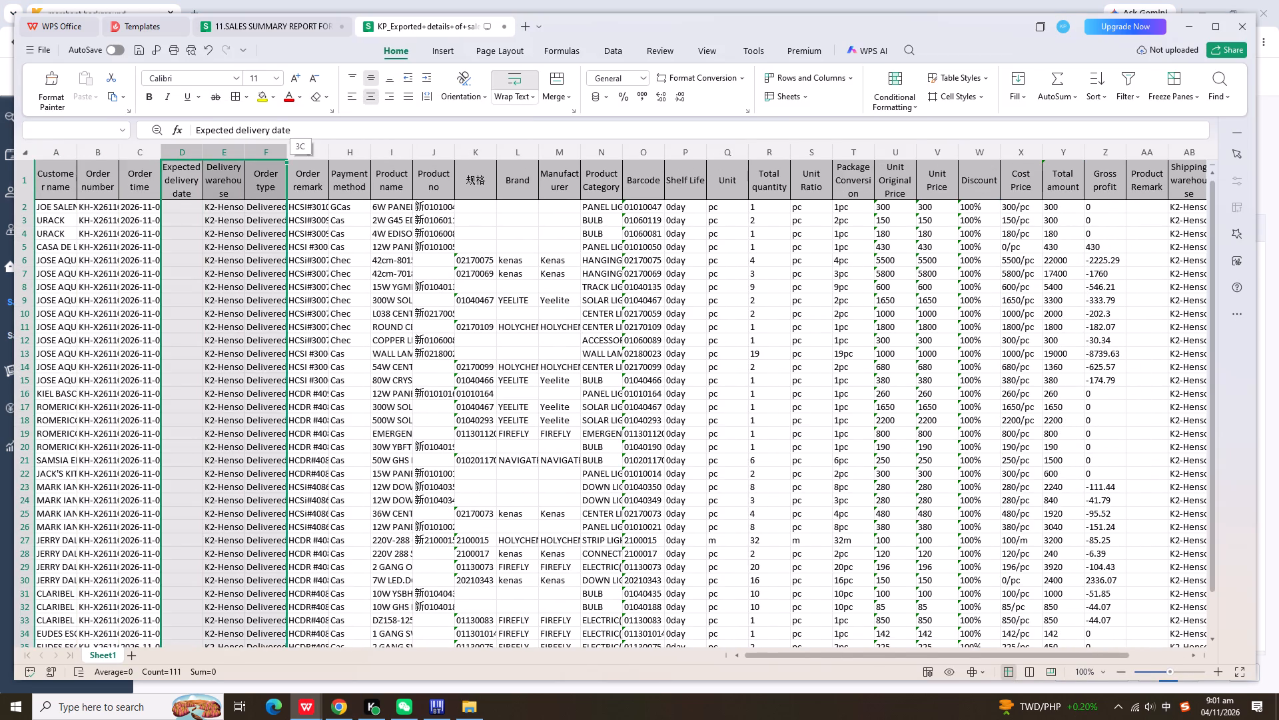
pyautogui.moveTo(255, 161); pyautogui.dragTo(255, 160)
pyautogui.rightClick(257, 155)
pyautogui.click(311, 199)
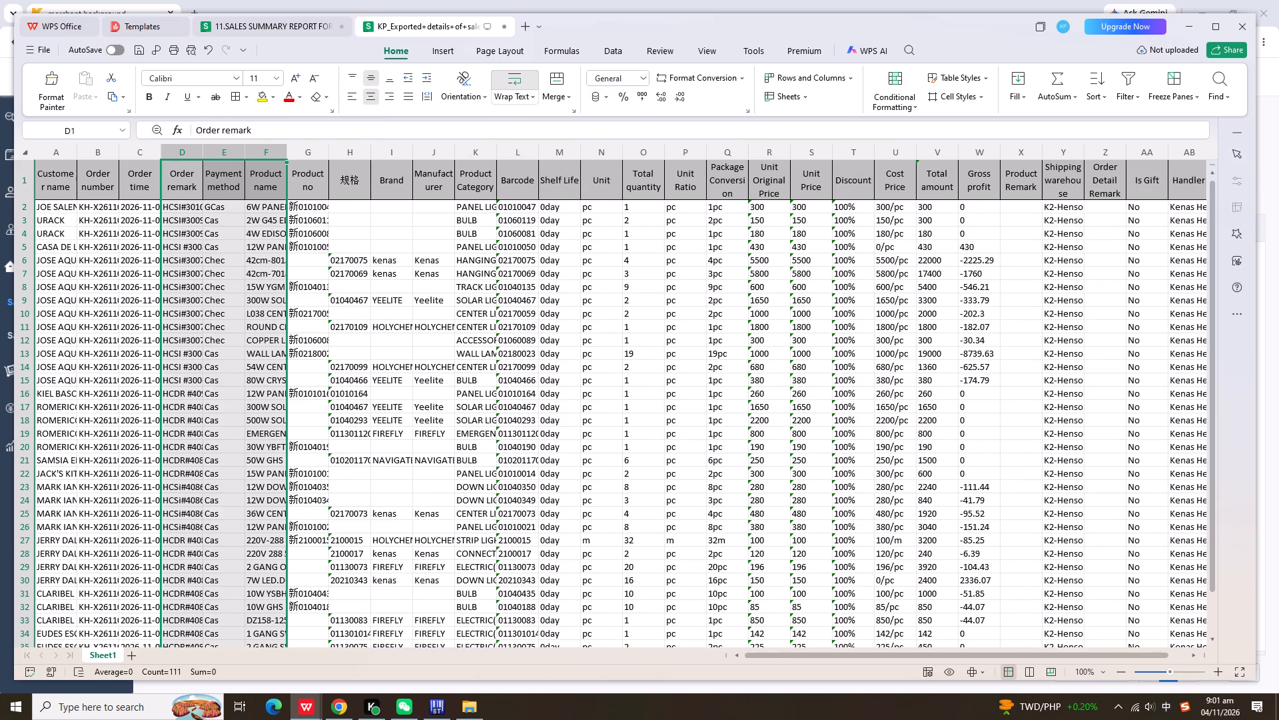
# Delete the Product no, 規格, Brand, Manufacturer, Product Category and Shelf Life columns.
pyautogui.moveTo(308, 157); pyautogui.dragTo(472, 151)
pyautogui.rightClick(472, 151)
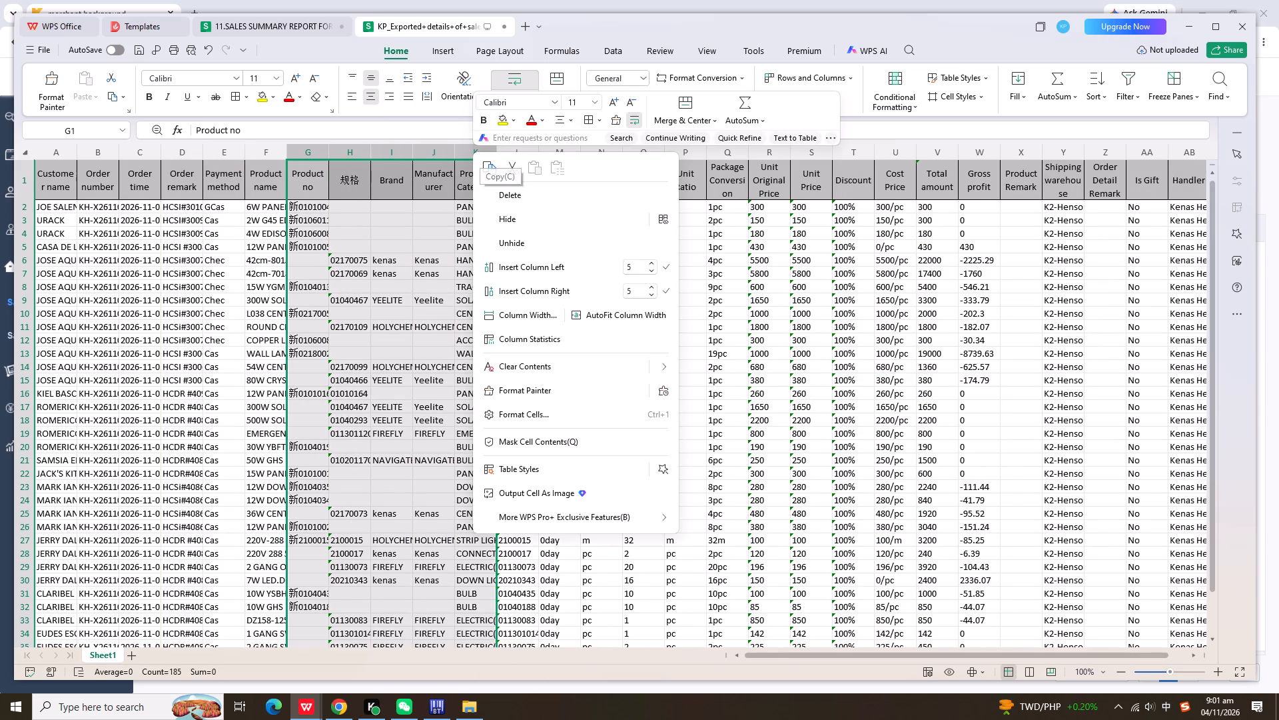
pyautogui.click(513, 191)
pyautogui.click(358, 154)
pyautogui.rightClick(358, 154)
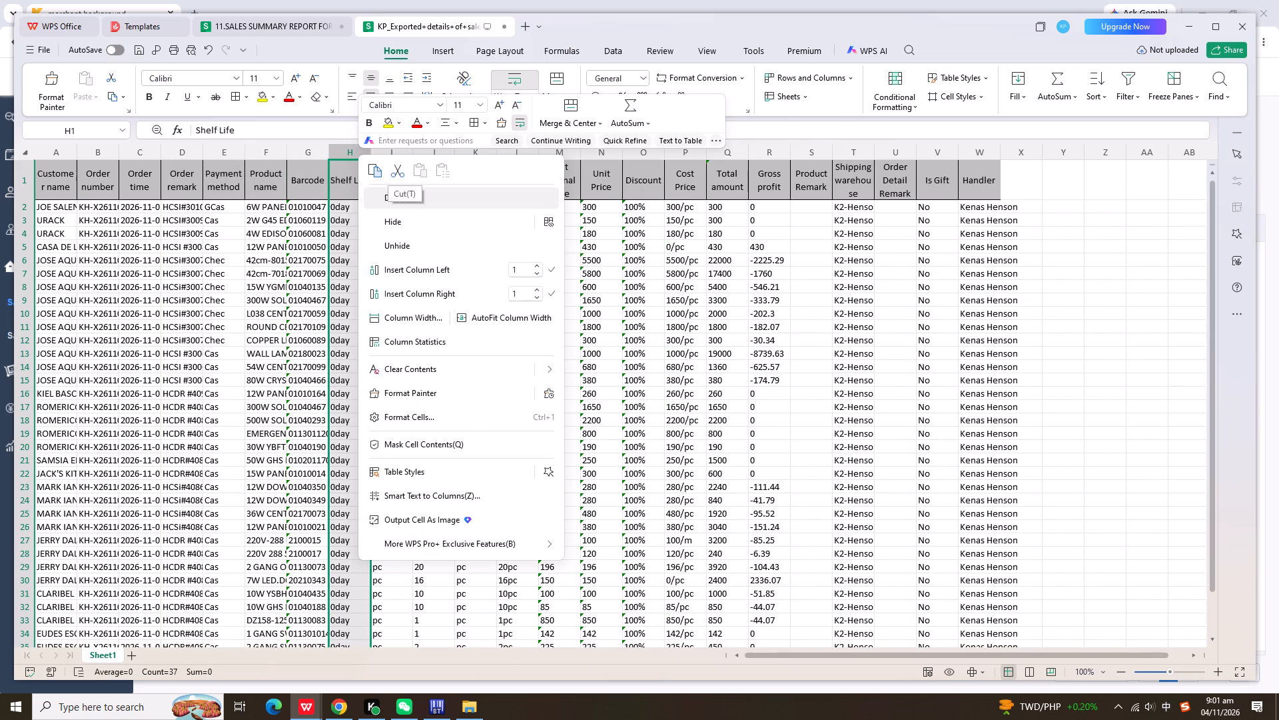
pyautogui.click(423, 198)
# Delete the Unit Ratio, Package Conversion, Unit Original Price, Discount and Cost Price columns.
pyautogui.moveTo(431, 159); pyautogui.dragTo(506, 158)
pyautogui.rightClick(506, 158)
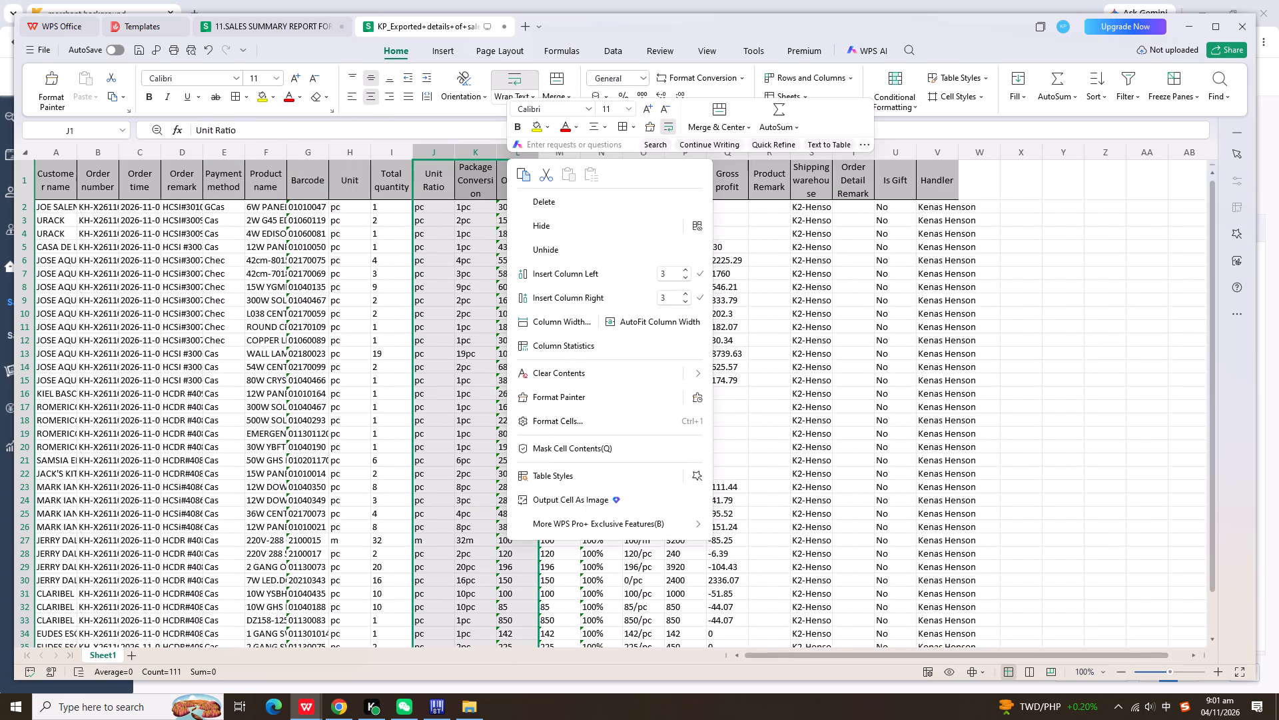
pyautogui.click(558, 203)
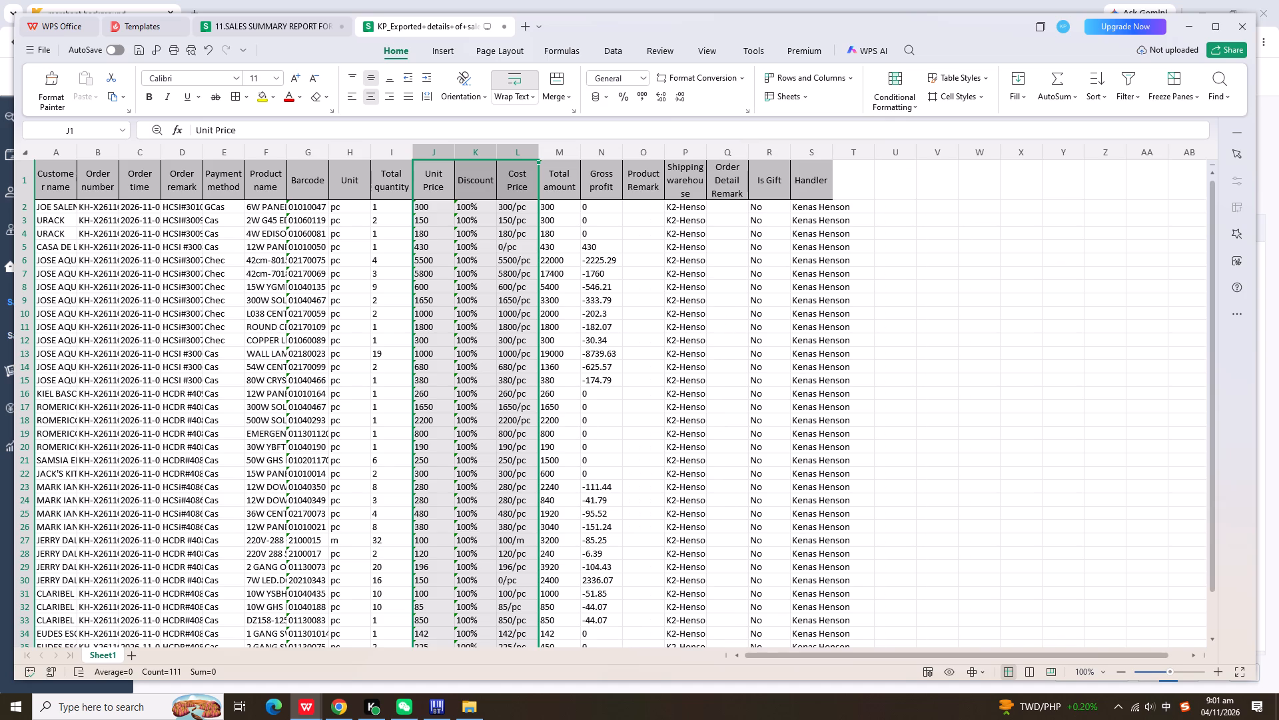
pyautogui.moveTo(481, 157); pyautogui.dragTo(504, 158)
pyautogui.rightClick(504, 159)
pyautogui.click(557, 201)
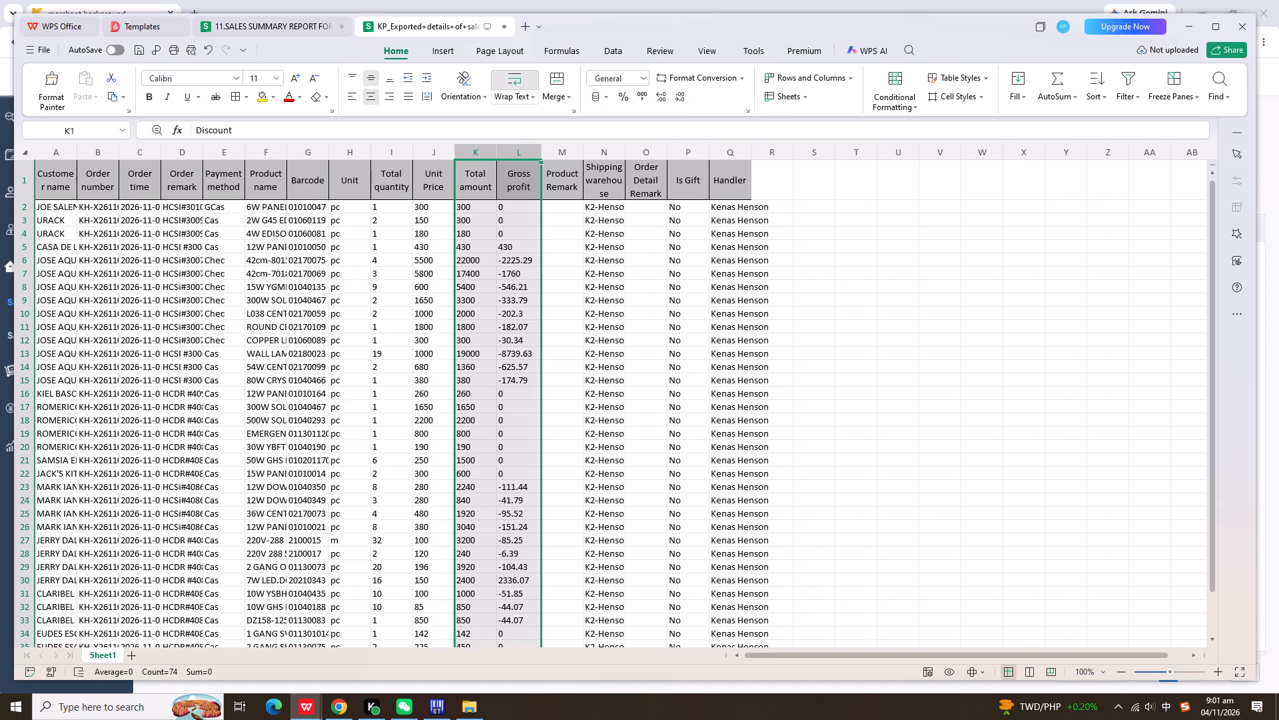
# Copy the Total amount values of rows 2 to 4 into the Gross profit column of the same rows.
pyautogui.scroll(-3, 433, 256)
pyautogui.scroll(4, 432, 253)
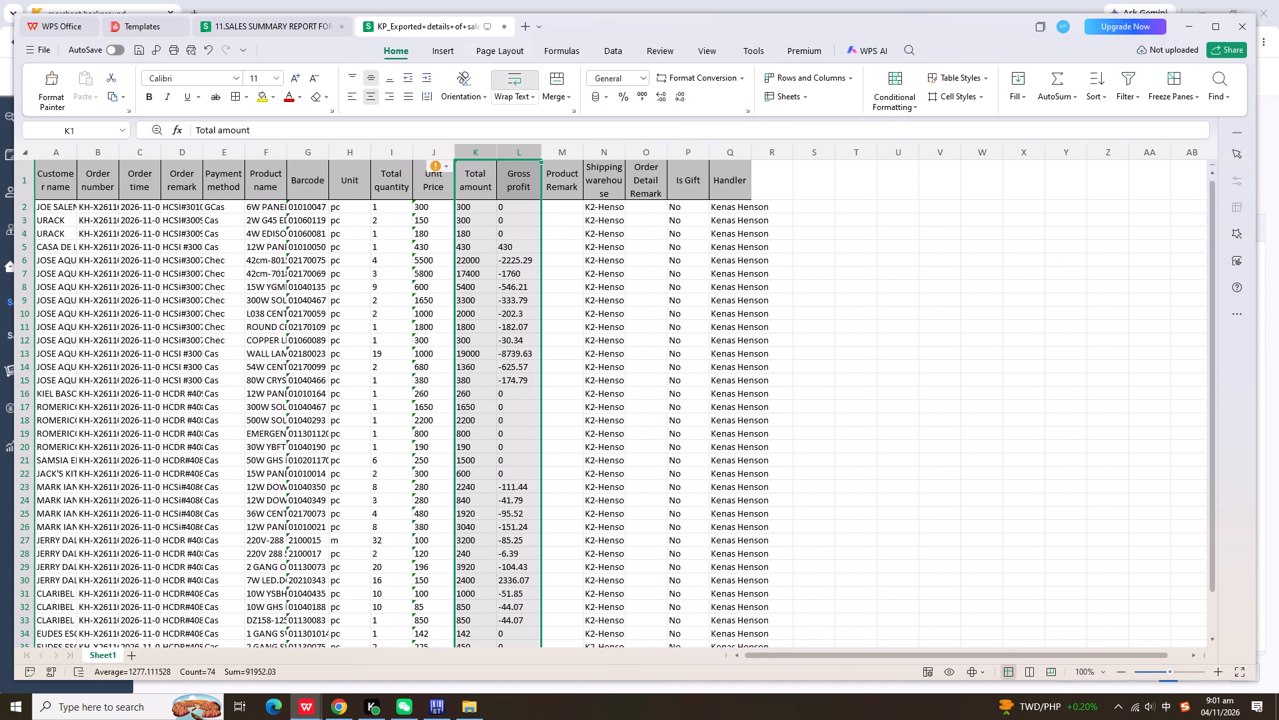
pyautogui.moveTo(480, 207); pyautogui.dragTo(481, 235)
pyautogui.hotkey('ctrl', 'c')
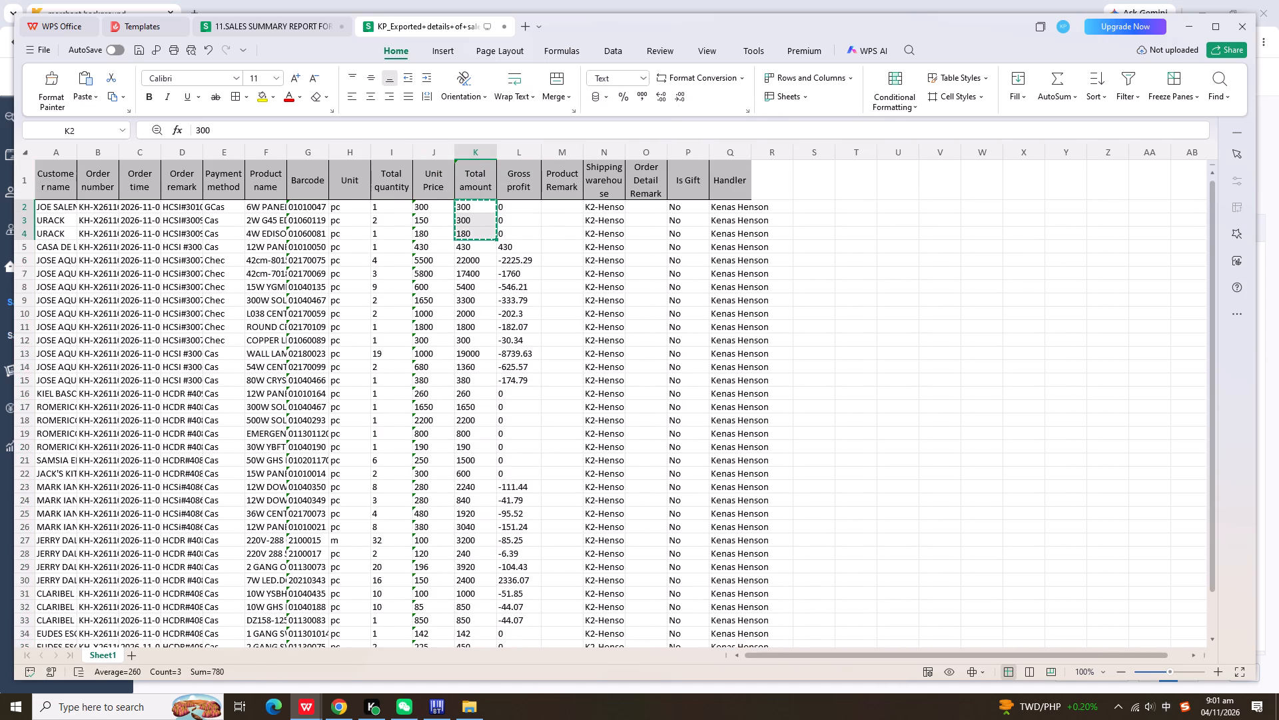
pyautogui.click(532, 206)
pyautogui.hotkey('ctrl', 'v')
# Replace the zero Gross profit values in rows 16 to 22 and 34 to 37 with their Total amount values.
pyautogui.moveTo(487, 392); pyautogui.dragTo(490, 466)
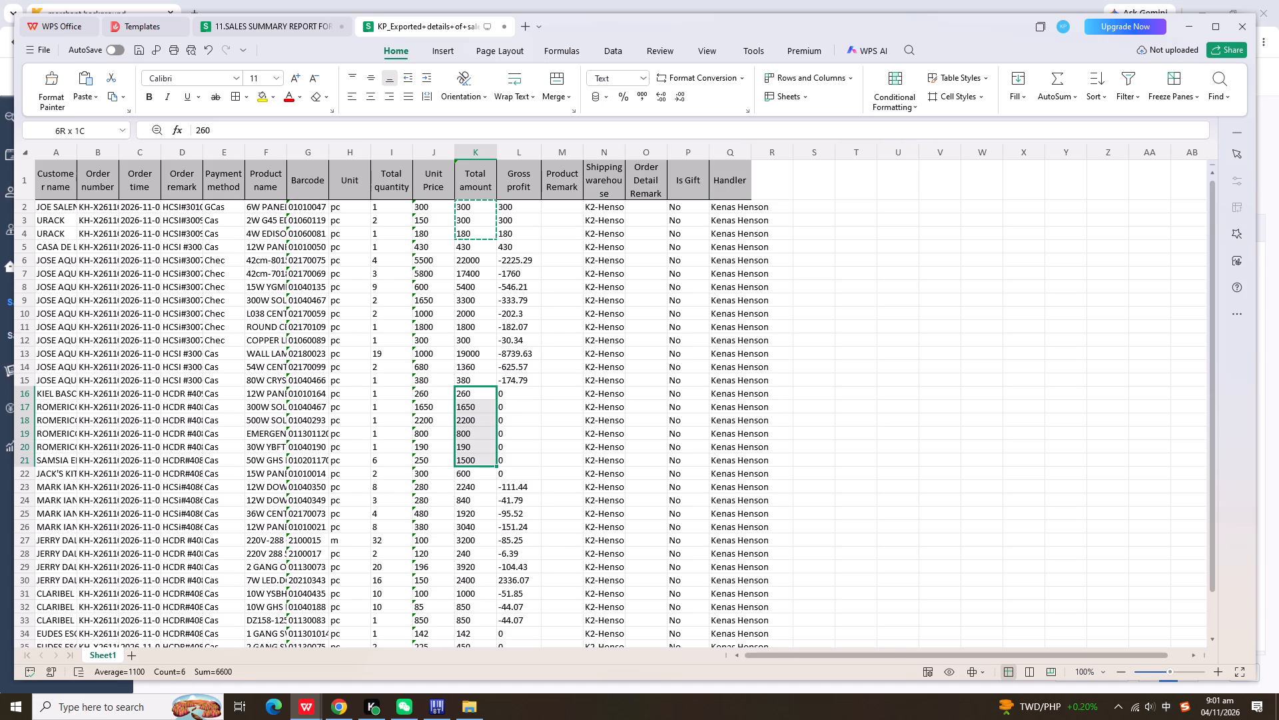
pyautogui.moveTo(490, 466); pyautogui.dragTo(490, 467)
pyautogui.hotkey('ctrl', 'c')
pyautogui.click(528, 391)
pyautogui.hotkey('ctrl', 'v')
pyautogui.scroll(-4, 528, 391)
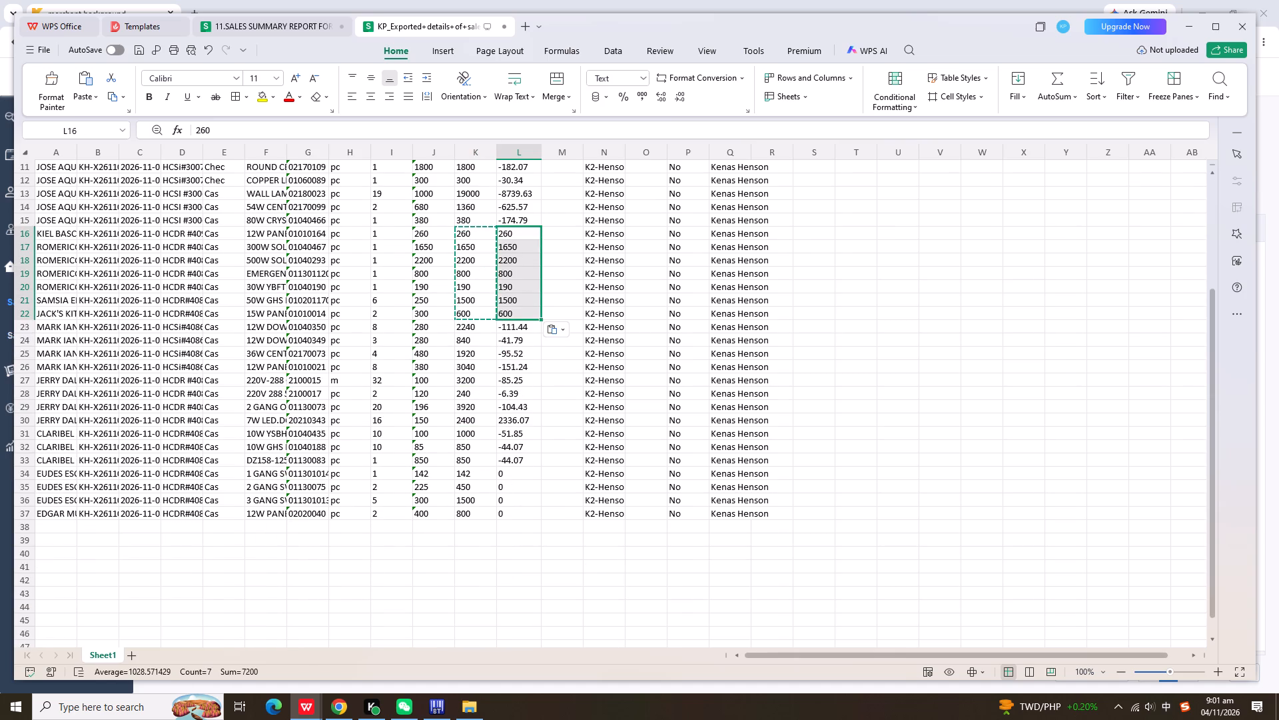
pyautogui.moveTo(485, 475); pyautogui.dragTo(489, 507)
pyautogui.hotkey('ctrl', 'c')
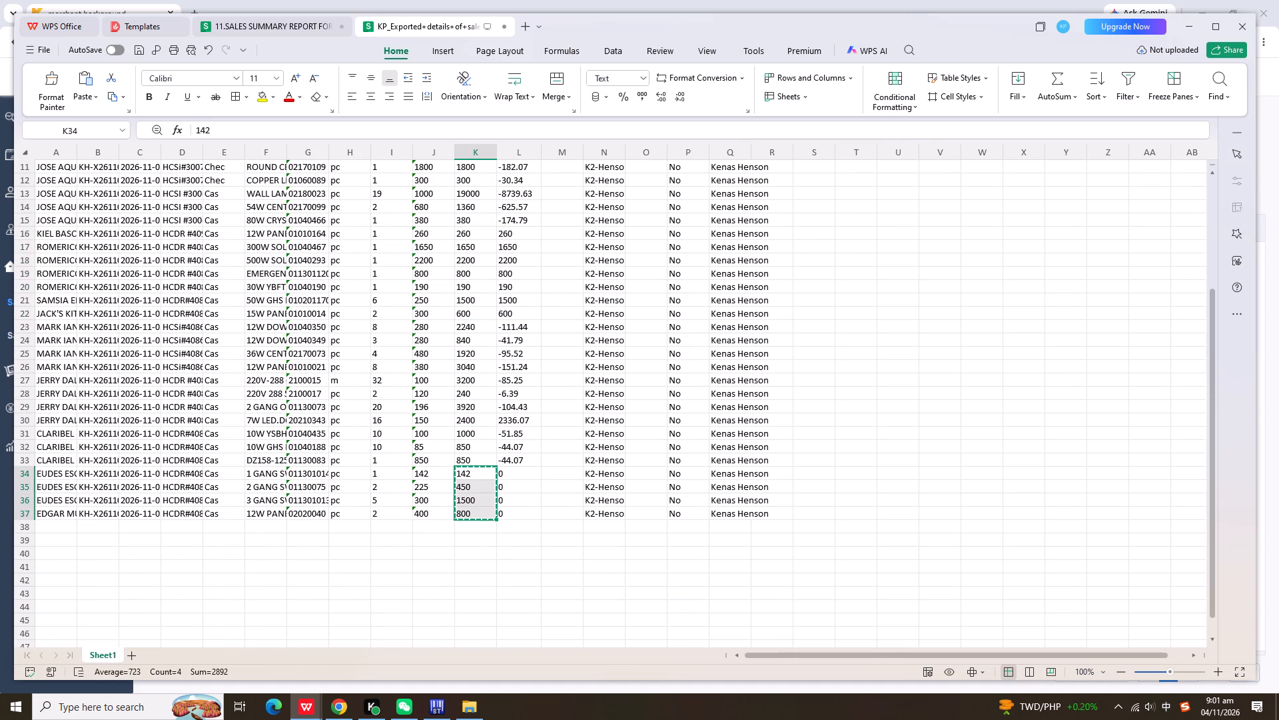
pyautogui.click(523, 471)
pyautogui.hotkey('ctrl', 'v')
# Select the negative Gross profit values in rows 6 to 15 to sum them, and set row 6's Gross profit to 7180.
pyautogui.scroll(5, 510, 410)
pyautogui.moveTo(516, 264); pyautogui.dragTo(518, 319)
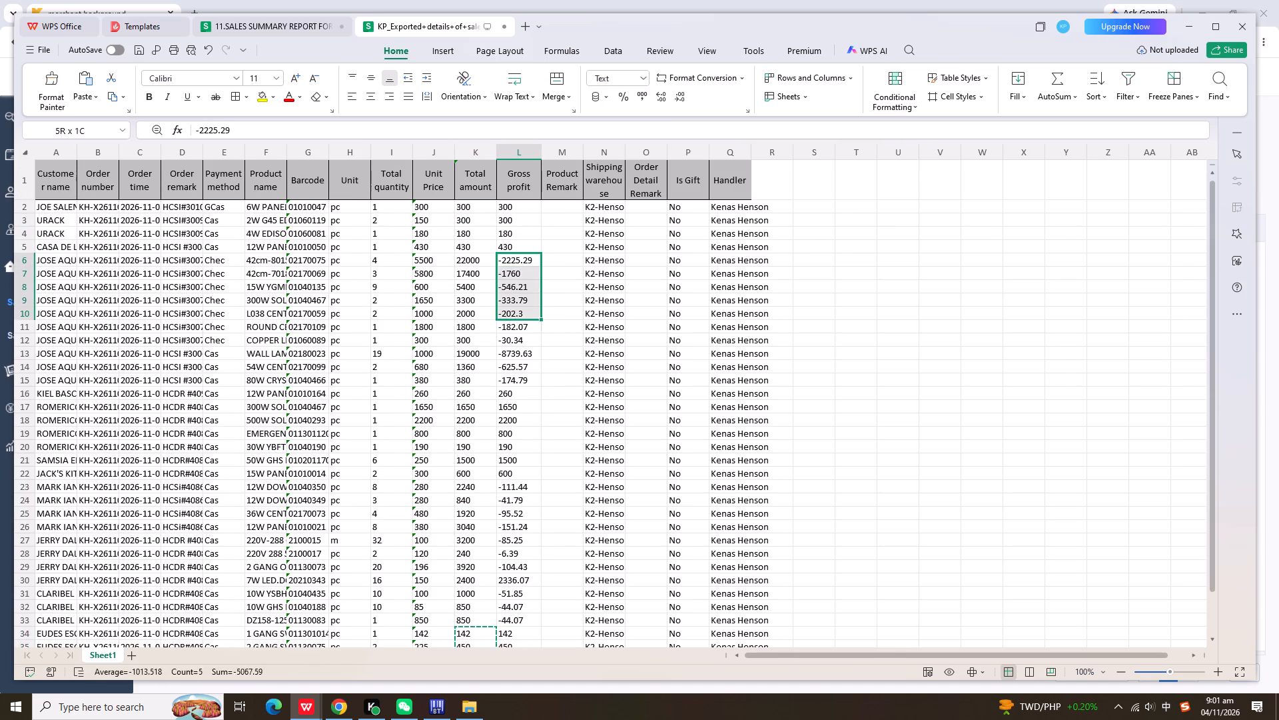
pyautogui.moveTo(518, 319); pyautogui.dragTo(524, 381)
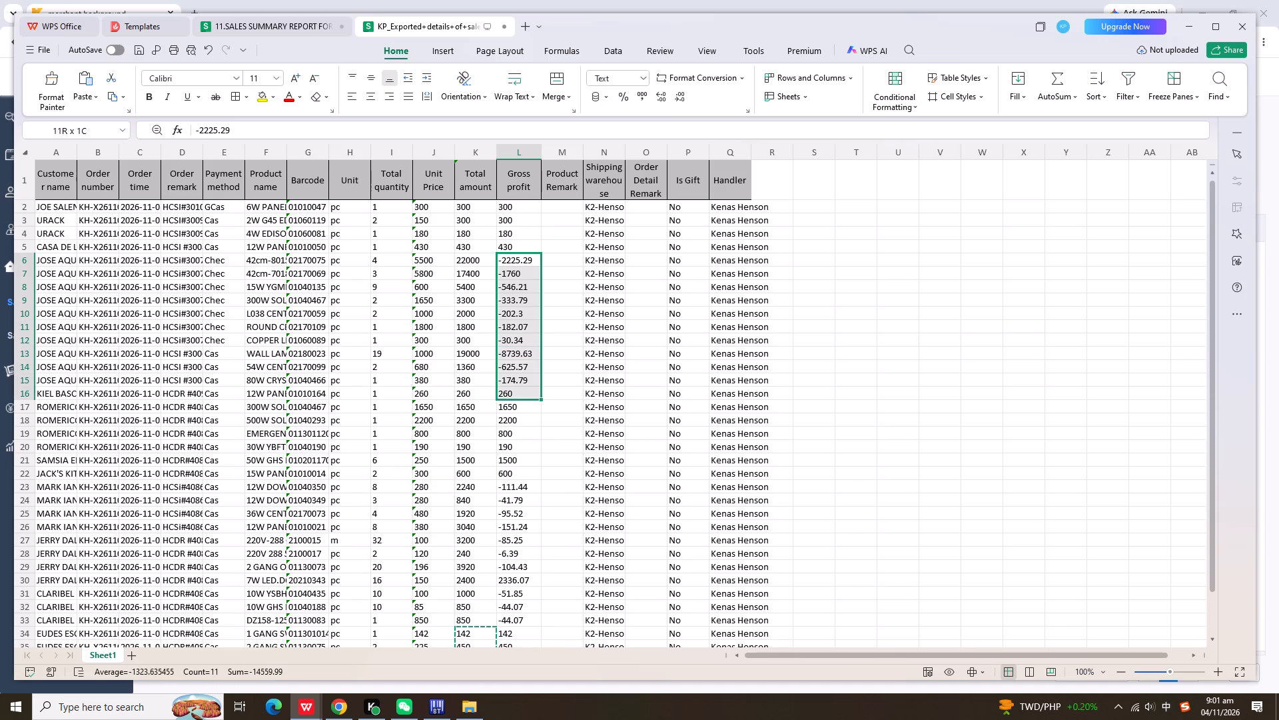
pyautogui.moveTo(524, 381); pyautogui.dragTo(524, 379)
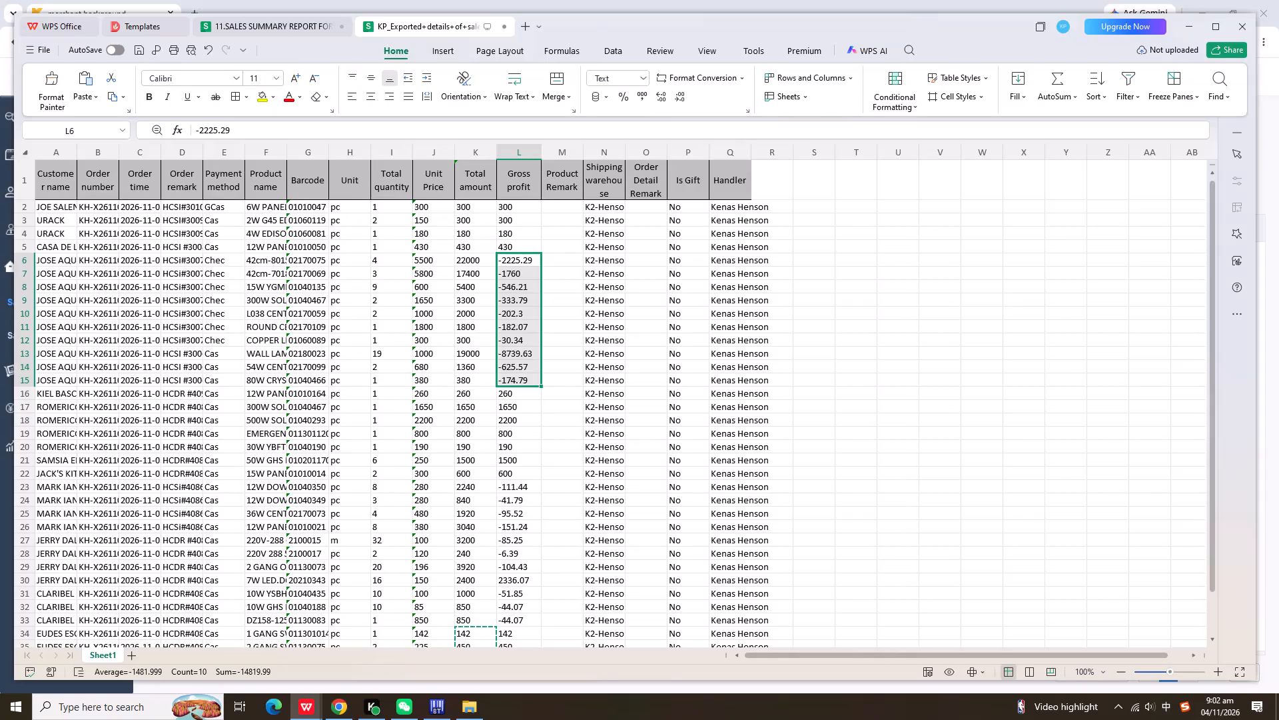
pyautogui.click(527, 263)
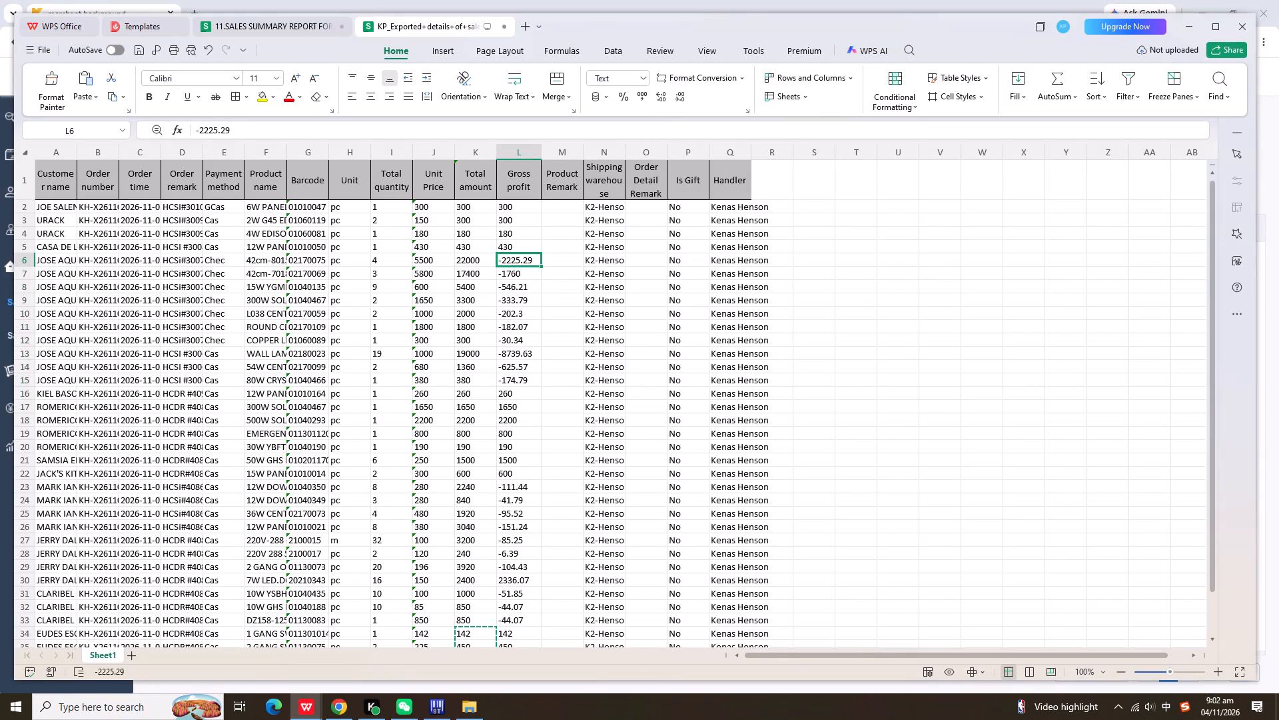
pyautogui.write('7180')
pyautogui.press('Return')
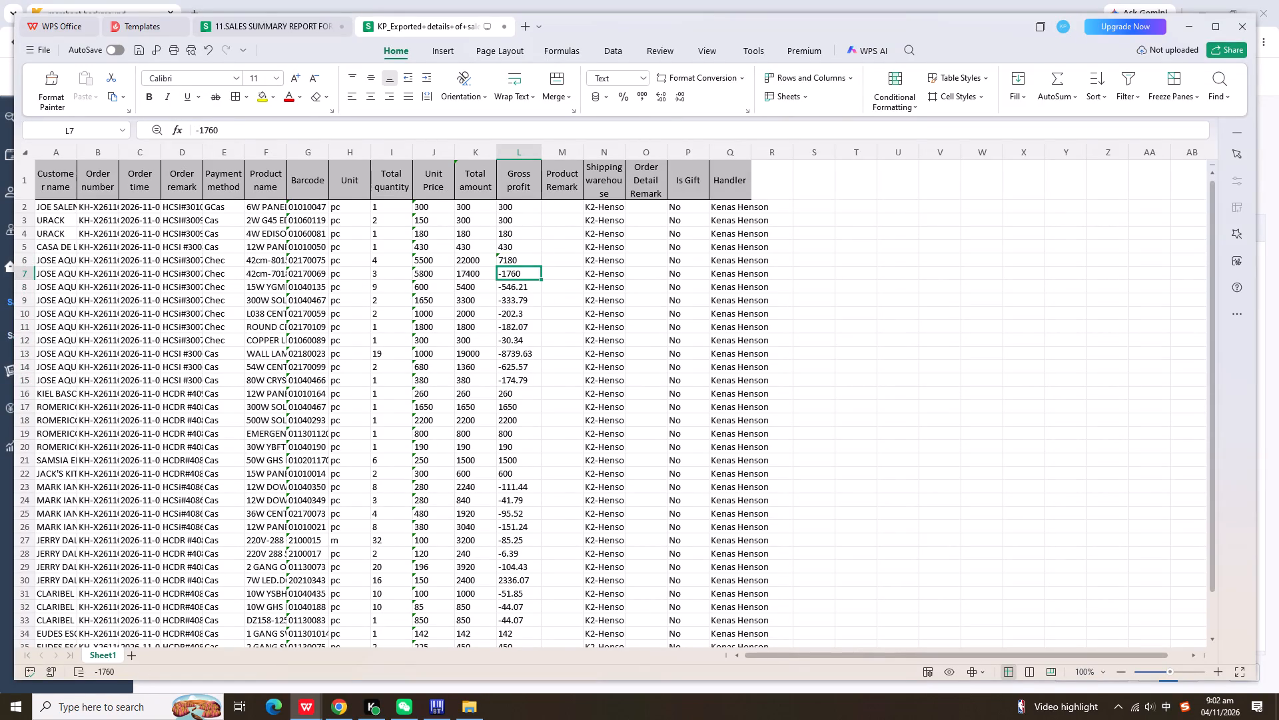
# Copy the Total amount values of rows 7 to 15 over the Gross profit values of the same rows.
pyautogui.moveTo(484, 274); pyautogui.dragTo(480, 383)
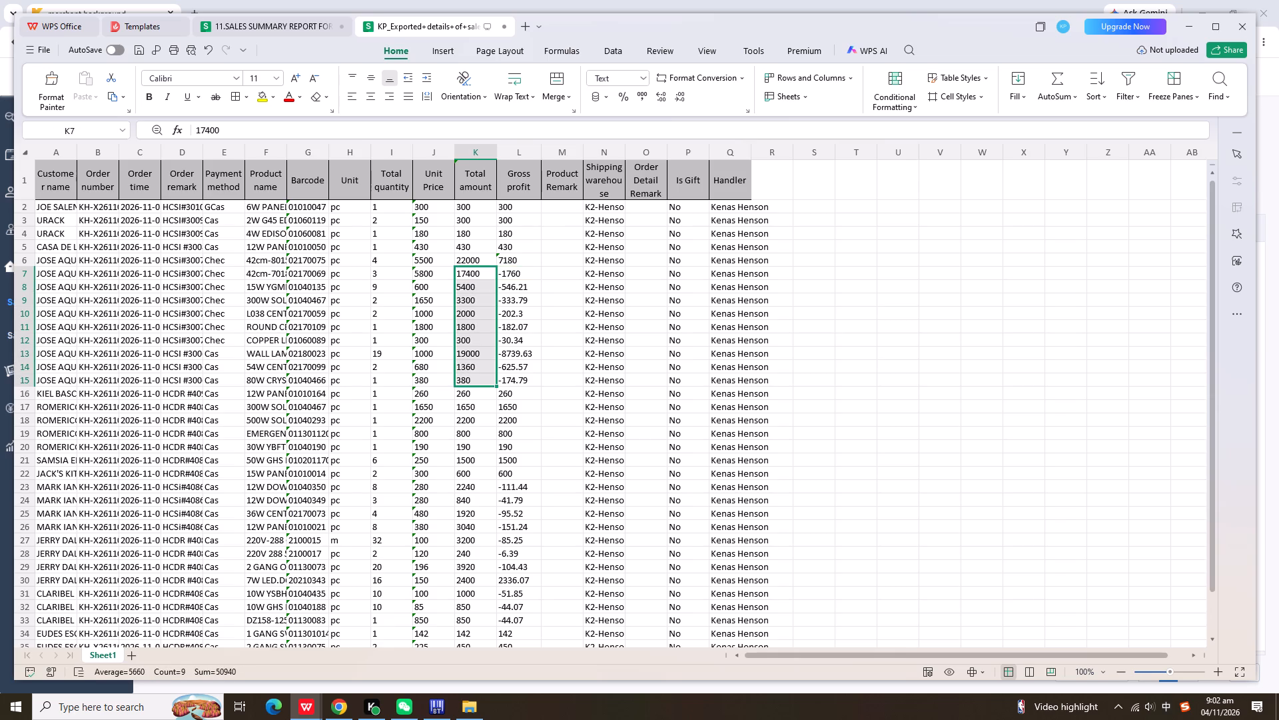
pyautogui.hotkey('ctrl', 'c')
pyautogui.click(536, 271)
pyautogui.hotkey('ctrl', 'v')
# Select the Gross profit values in rows 23 to 26 to sum them, and set row 26's Gross profit to 2640.
pyautogui.scroll(-4, 532, 391)
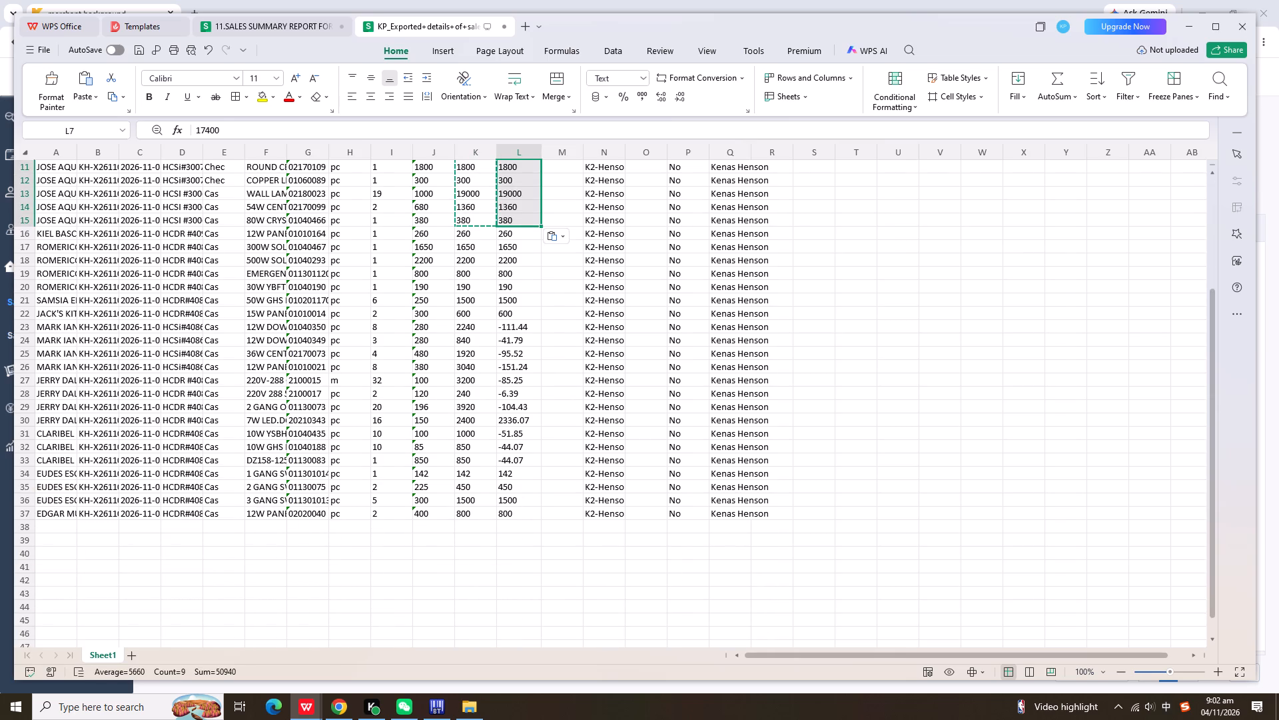
pyautogui.moveTo(524, 329); pyautogui.dragTo(526, 365)
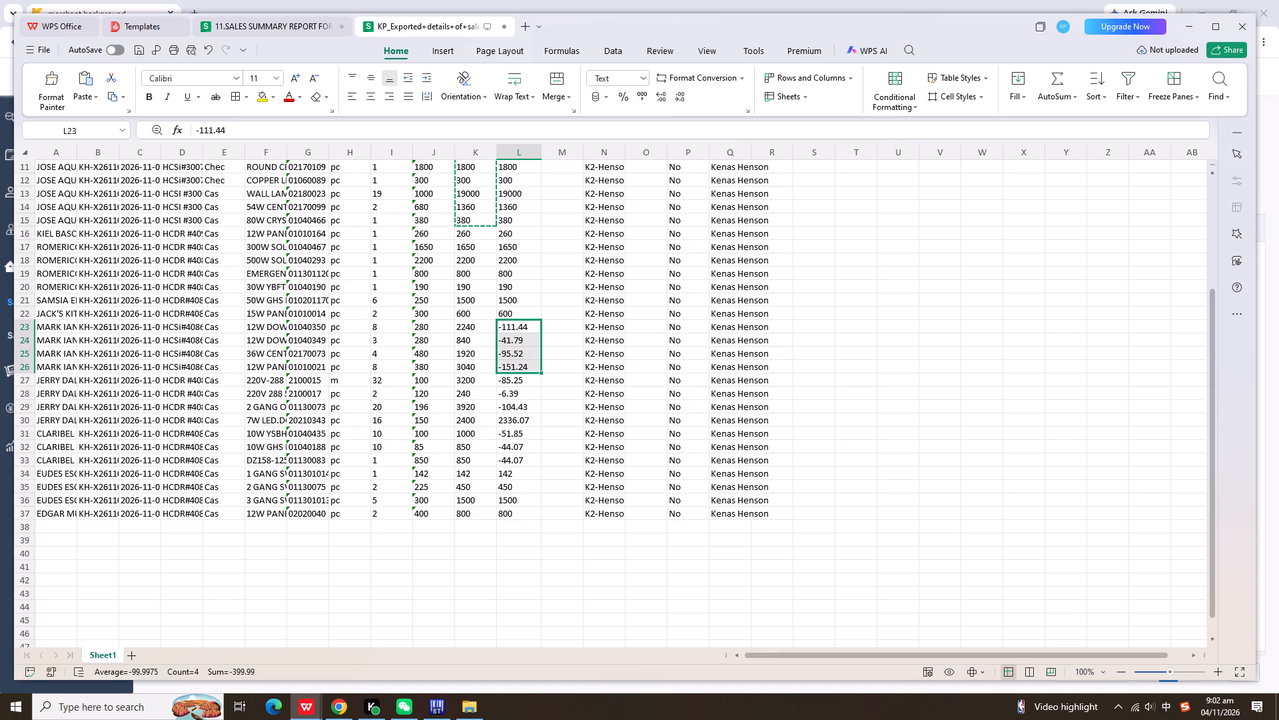
pyautogui.click(526, 365)
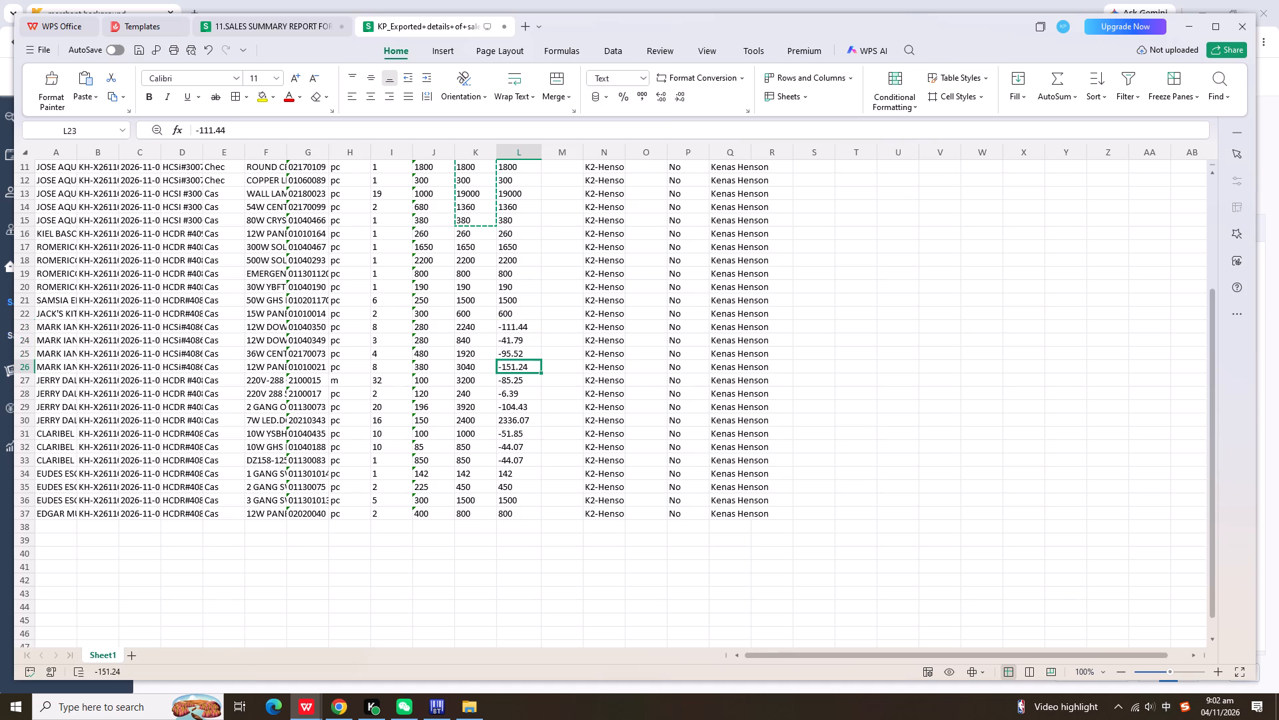
pyautogui.write('2640')
pyautogui.press('Return')
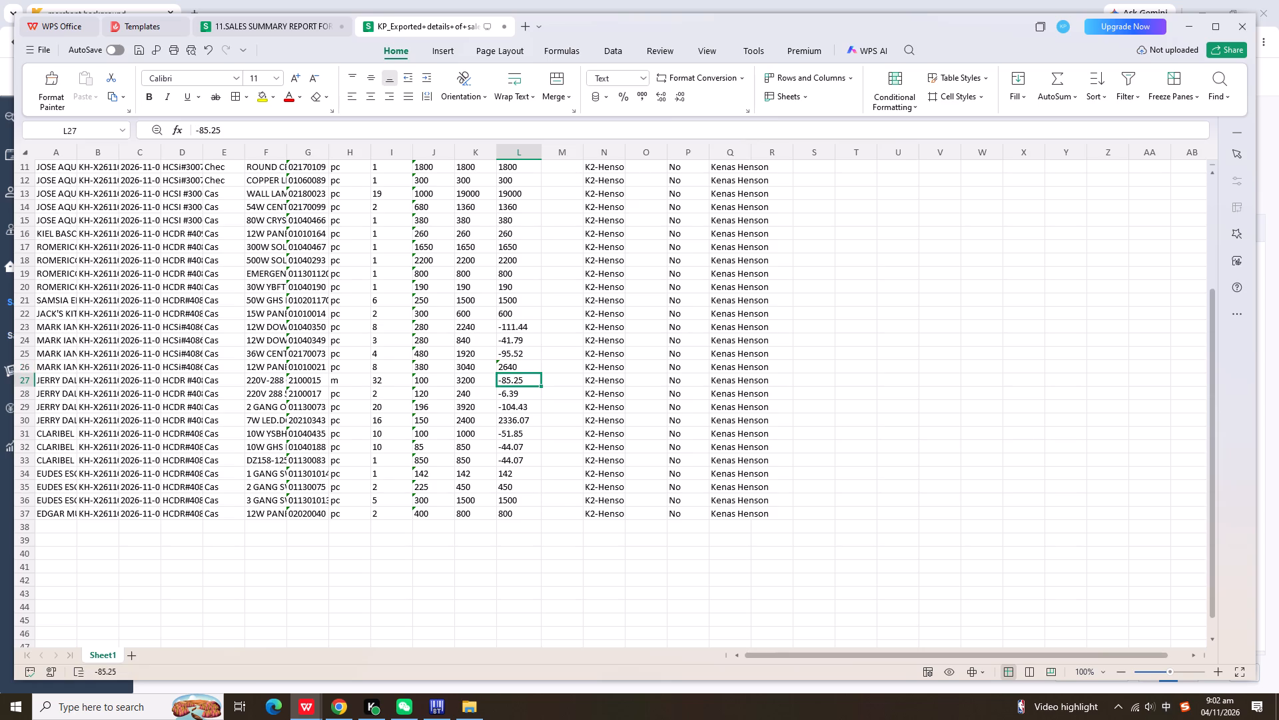
# Copy the Total amount values of rows 23 to 25 over the Gross profit values of the same rows.
pyautogui.moveTo(492, 329); pyautogui.dragTo(488, 351)
pyautogui.hotkey('ctrl', 'c')
pyautogui.click(520, 325)
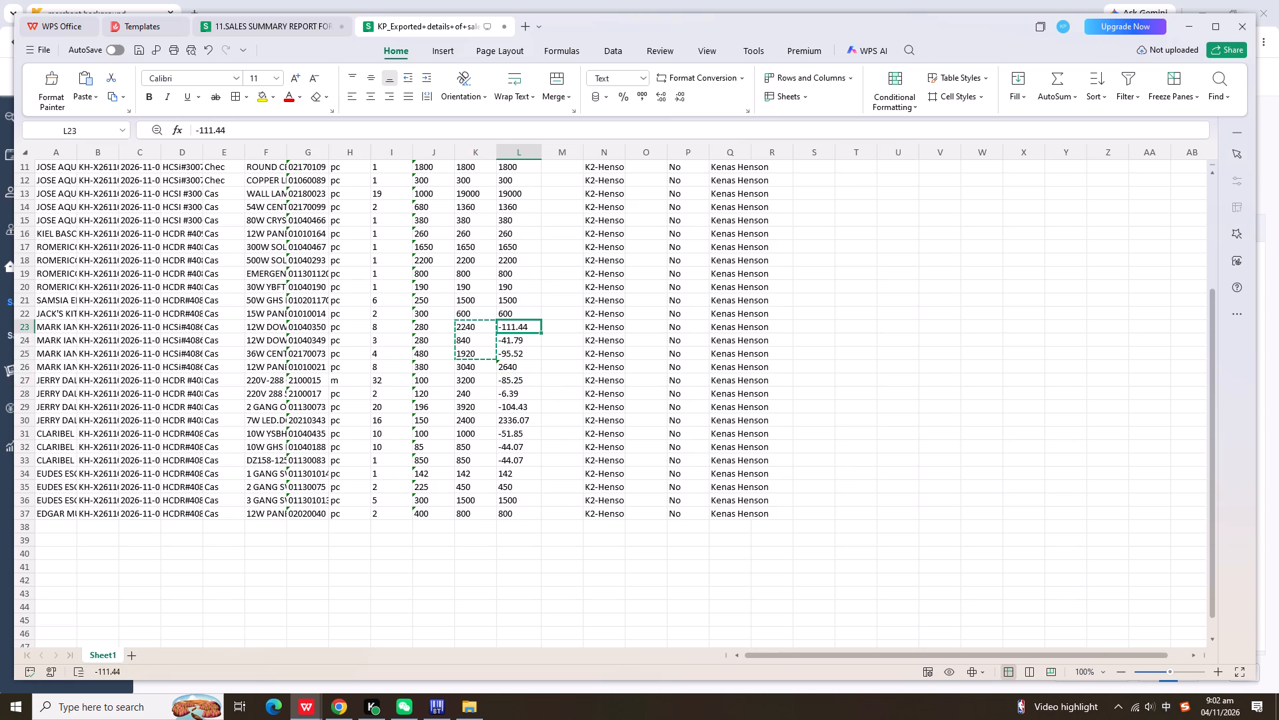
pyautogui.hotkey('ctrl', 'v')
# Select the negative Gross profit values in rows 27 to 29 to sum them, and set row 30's Gross profit to 2140.
pyautogui.moveTo(523, 381); pyautogui.dragTo(524, 401)
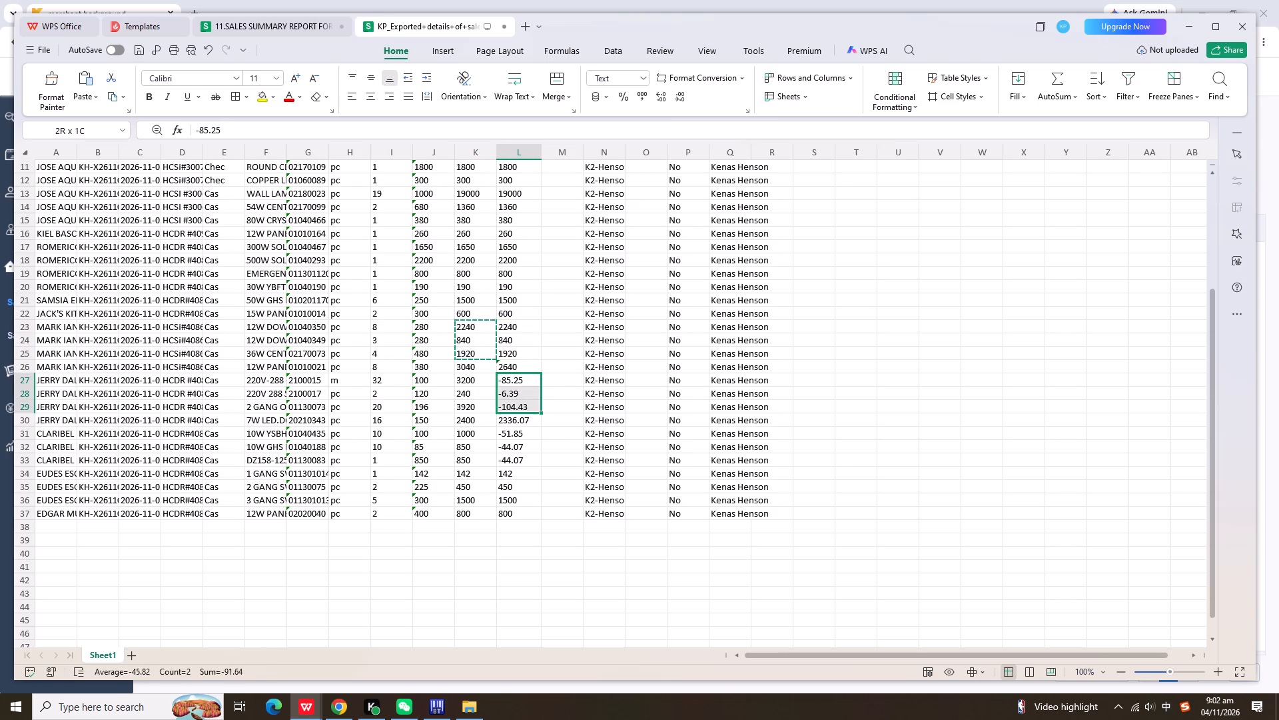
pyautogui.moveTo(524, 401); pyautogui.dragTo(524, 407)
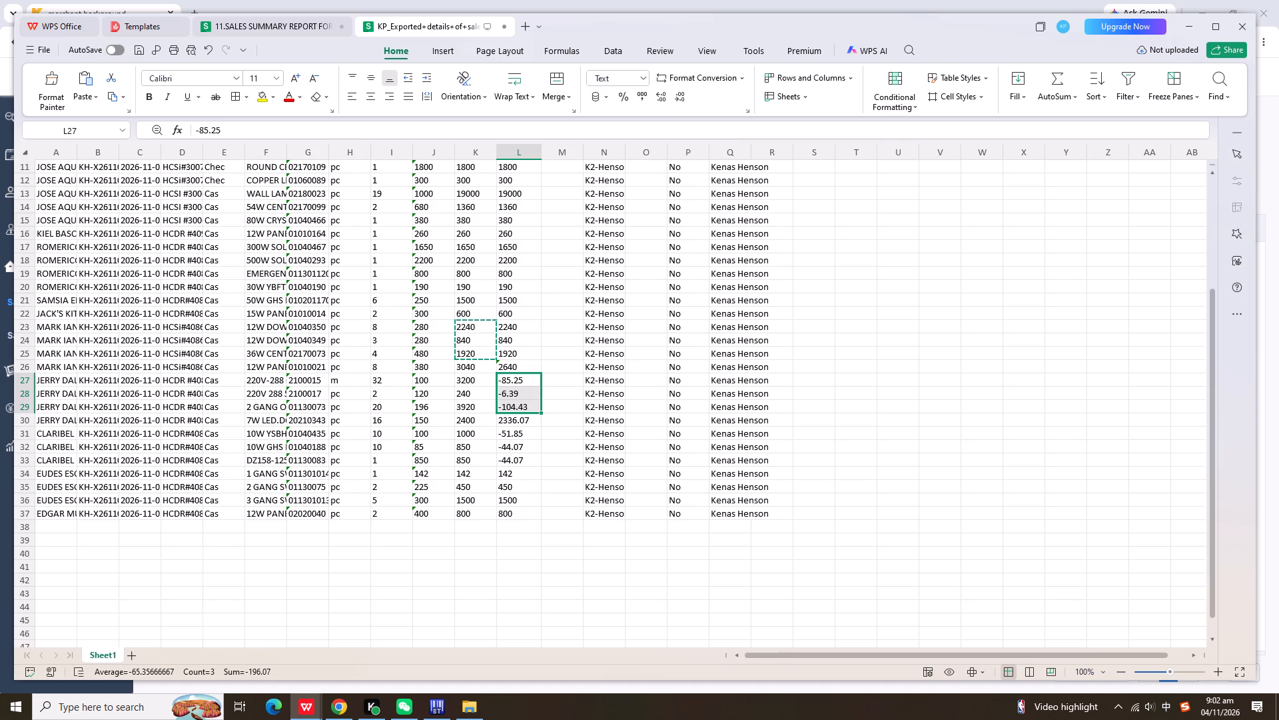
pyautogui.click(527, 418)
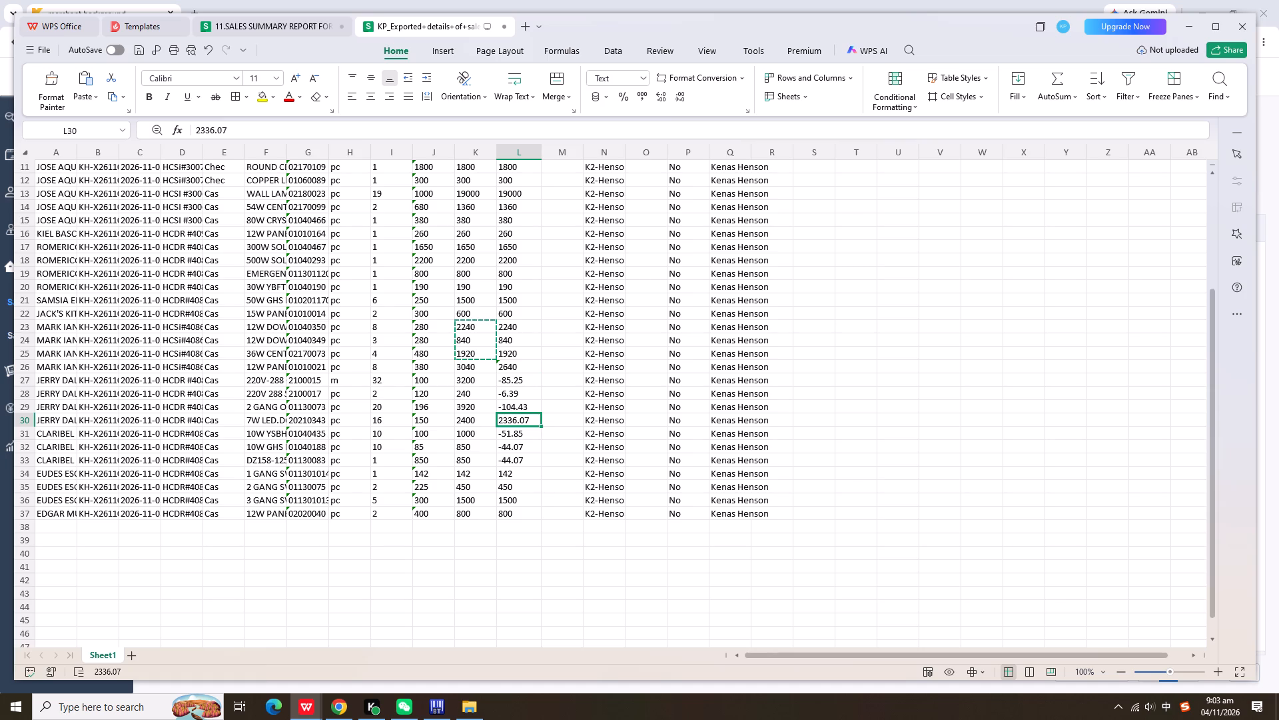
pyautogui.click(527, 418)
pyautogui.write('2140')
pyautogui.press('Return')
# Copy the Total amount values of rows 27 to 29 over the Gross profit values of the same rows.
pyautogui.moveTo(491, 380); pyautogui.dragTo(488, 393)
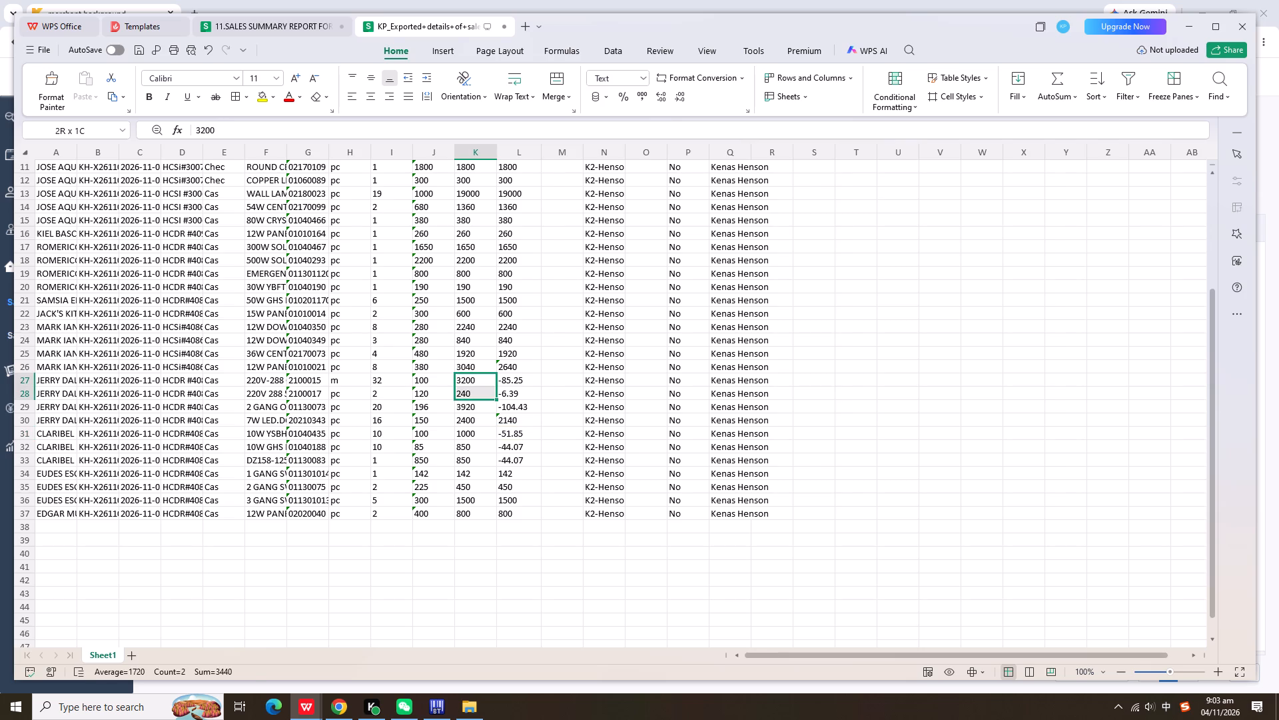
pyautogui.moveTo(488, 393); pyautogui.dragTo(488, 401)
pyautogui.hotkey('ctrl', 'c')
pyautogui.click(518, 378)
pyautogui.hotkey('ctrl', 'v')
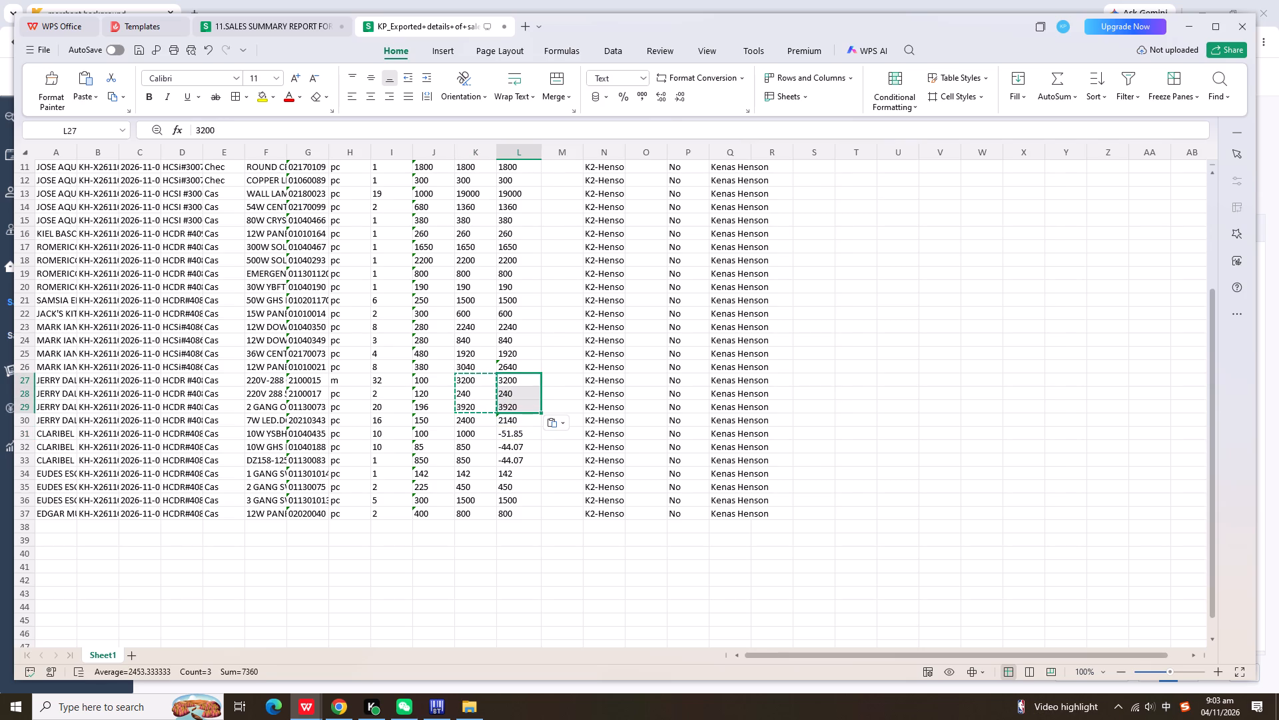
# Select the negative Gross profit values in rows 31 to 33 to sum them, and set row 31's Gross profit to 860.
pyautogui.moveTo(522, 432); pyautogui.dragTo(522, 462)
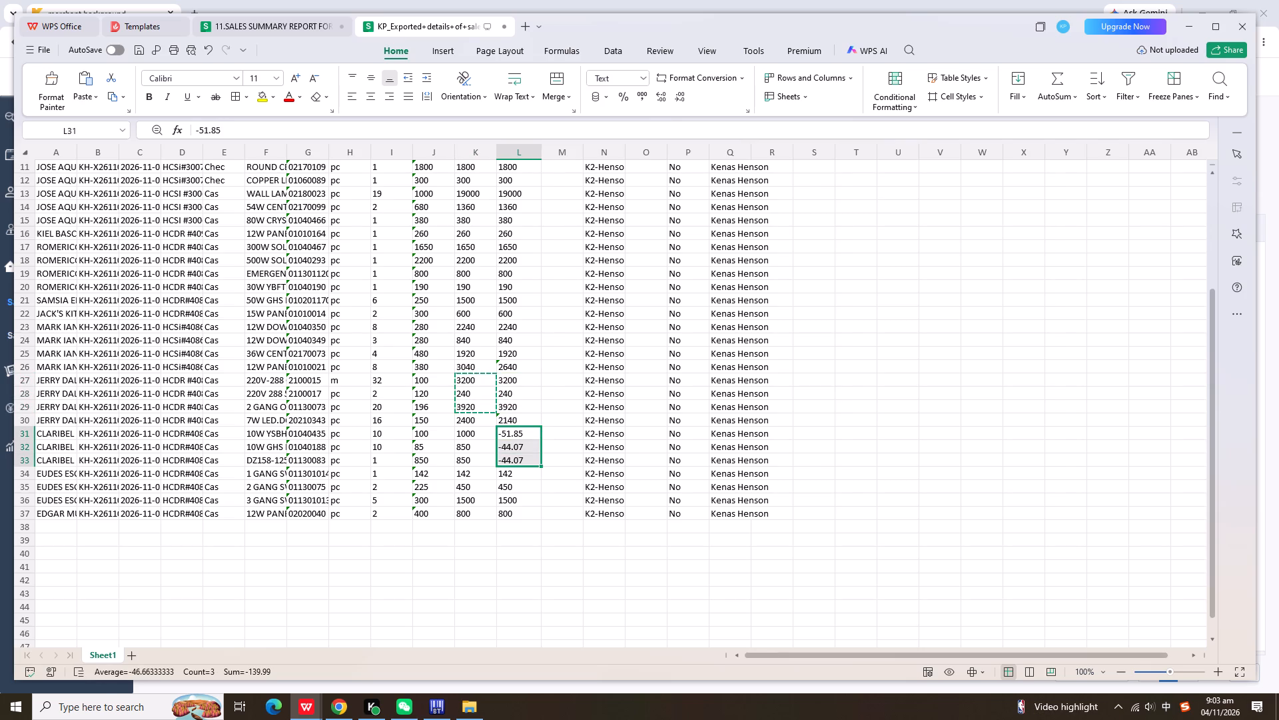
pyautogui.click(526, 433)
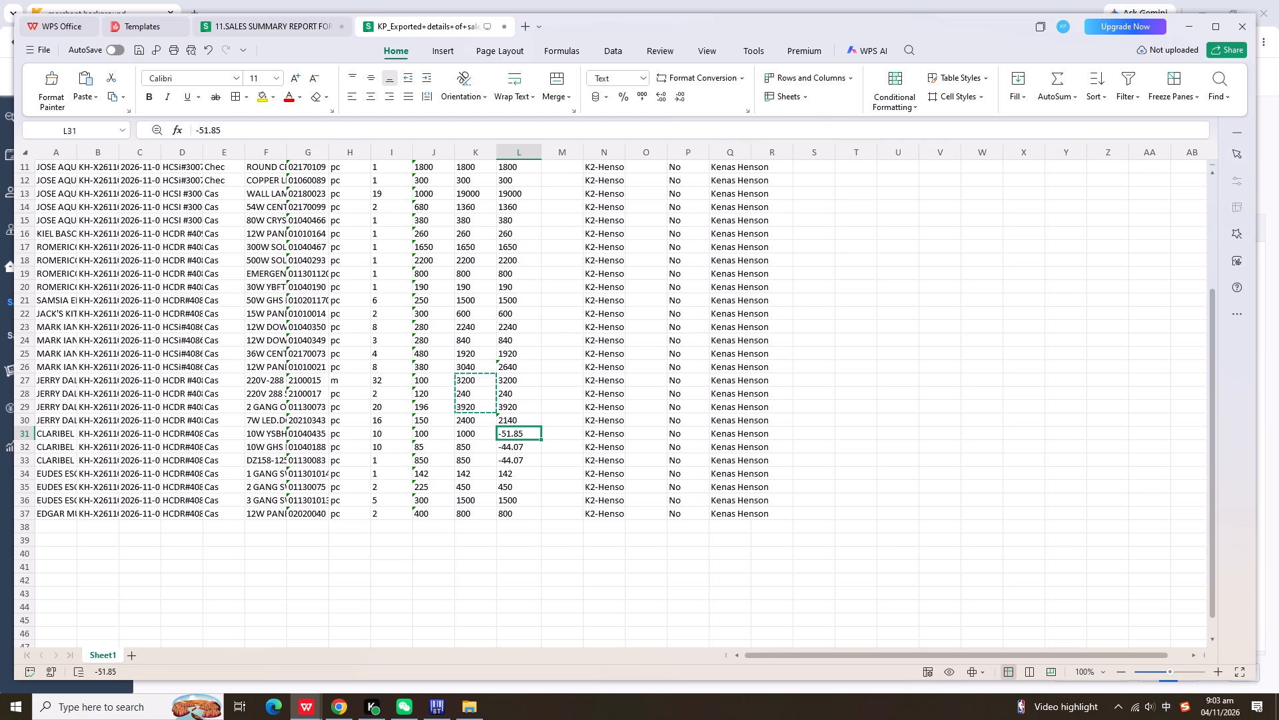
pyautogui.write('860')
pyautogui.press('Return')
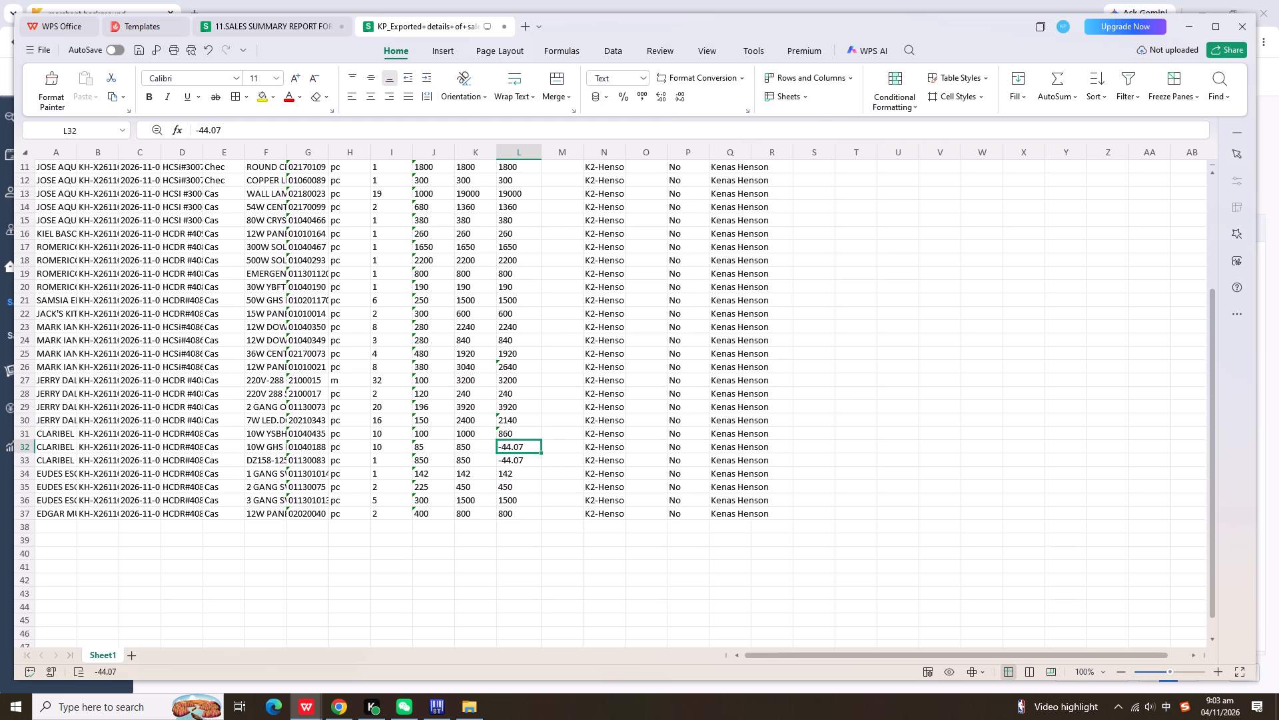
# Copy the Total amount values of rows 32 and 33 over the Gross profit values of the same rows.
pyautogui.moveTo(476, 445); pyautogui.dragTo(479, 466)
pyautogui.hotkey('ctrl', 'c')
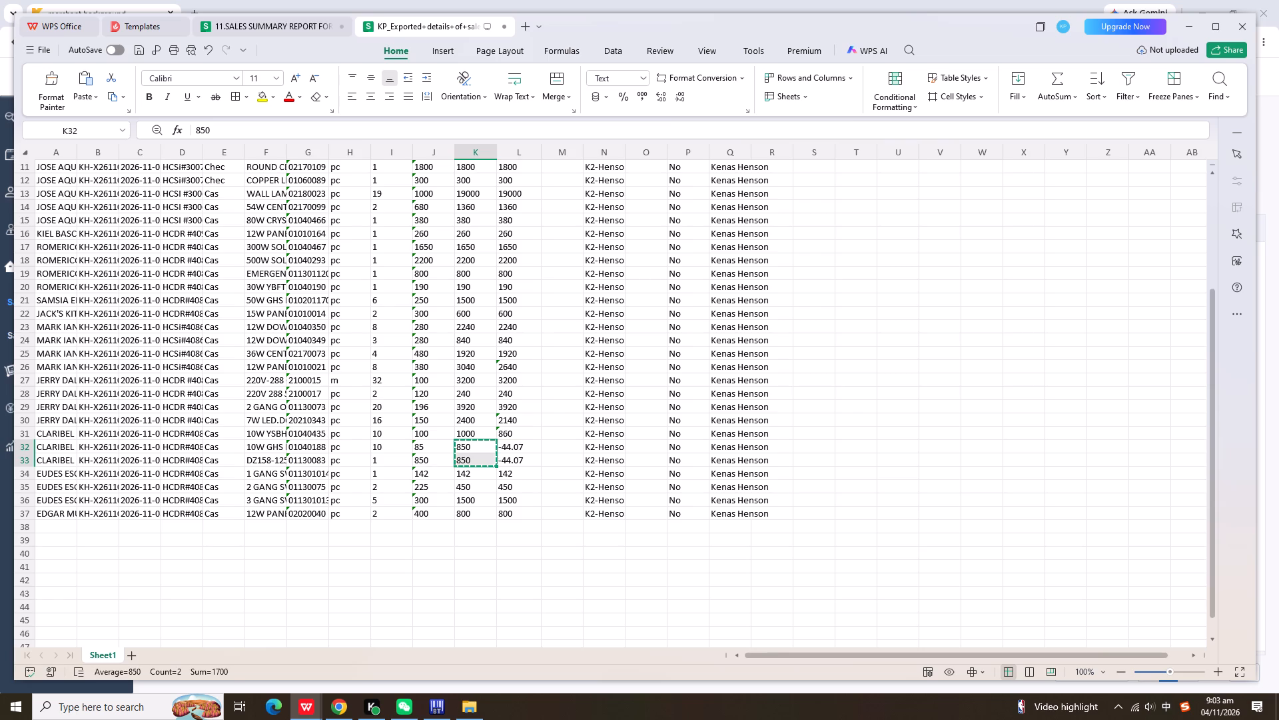
pyautogui.click(522, 446)
pyautogui.hotkey('ctrl', 'v')
pyautogui.click(560, 435)
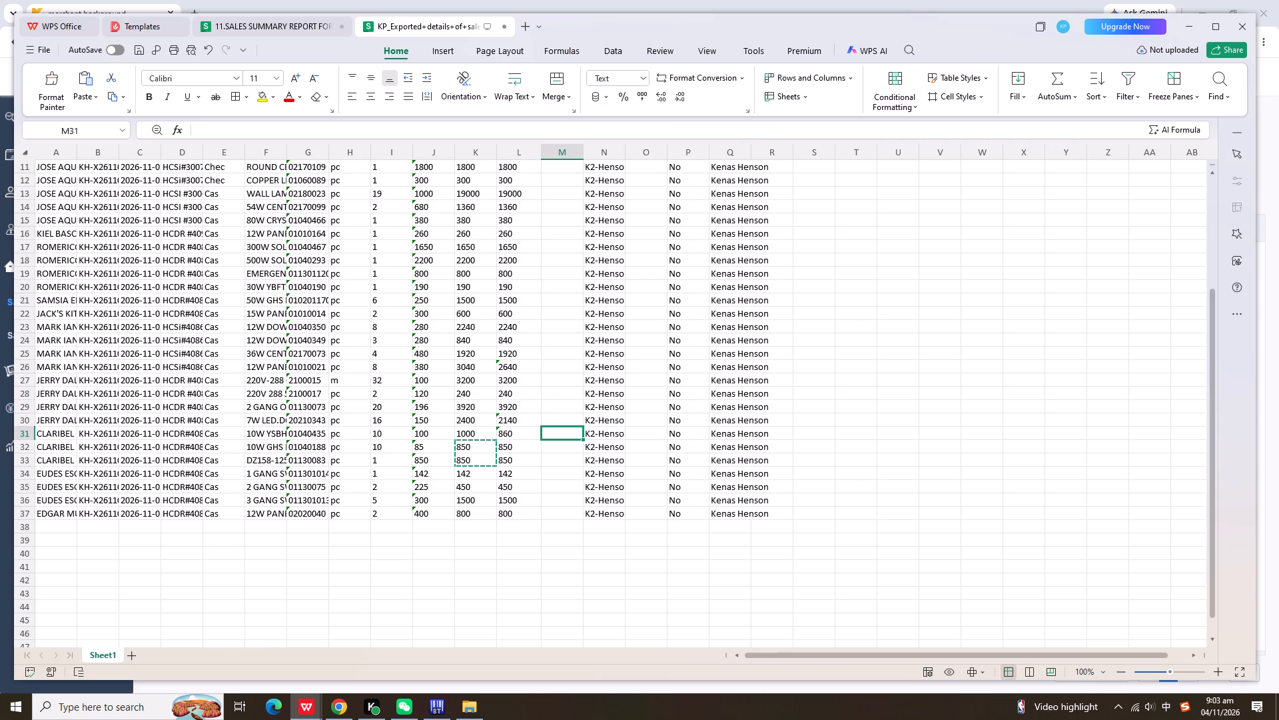
# Select the Gross profit values in rows 2 to 37 to sum them, and open the summary workbook's DAILY SALES REMITTED sheet.
pyautogui.scroll(6, 565, 321)
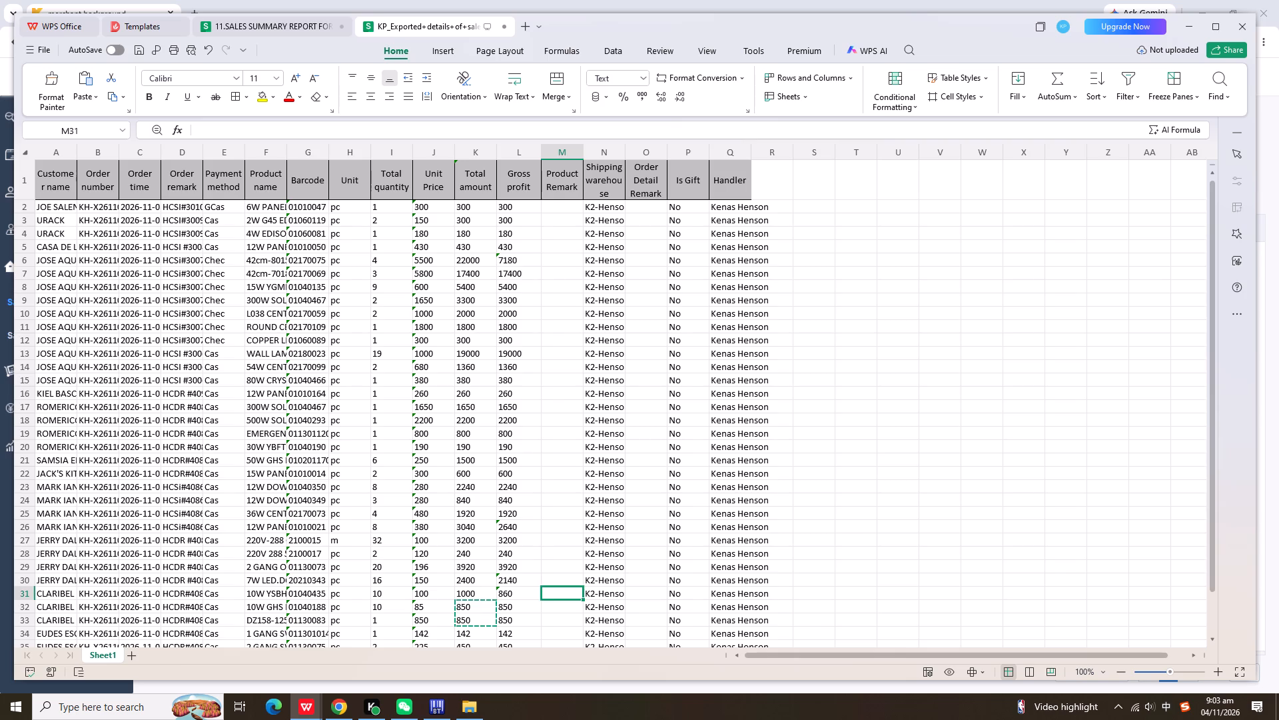
pyautogui.moveTo(529, 208); pyautogui.dragTo(524, 620)
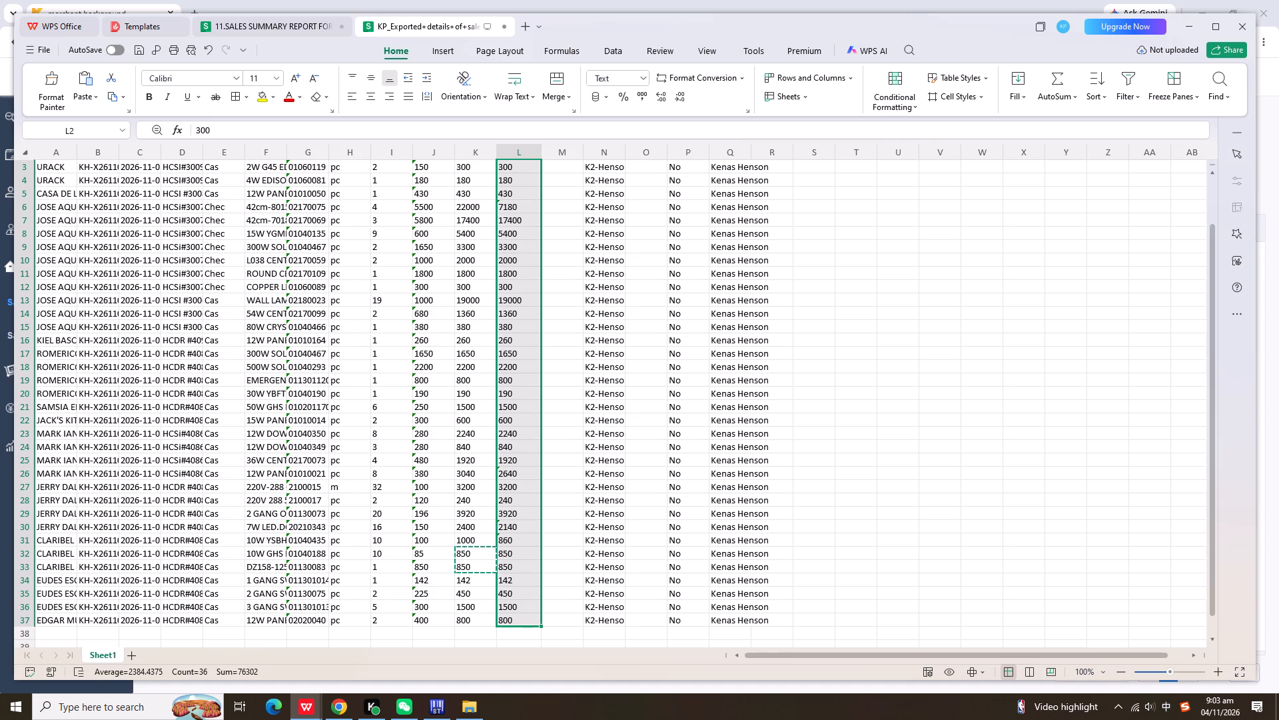
pyautogui.click(252, 31)
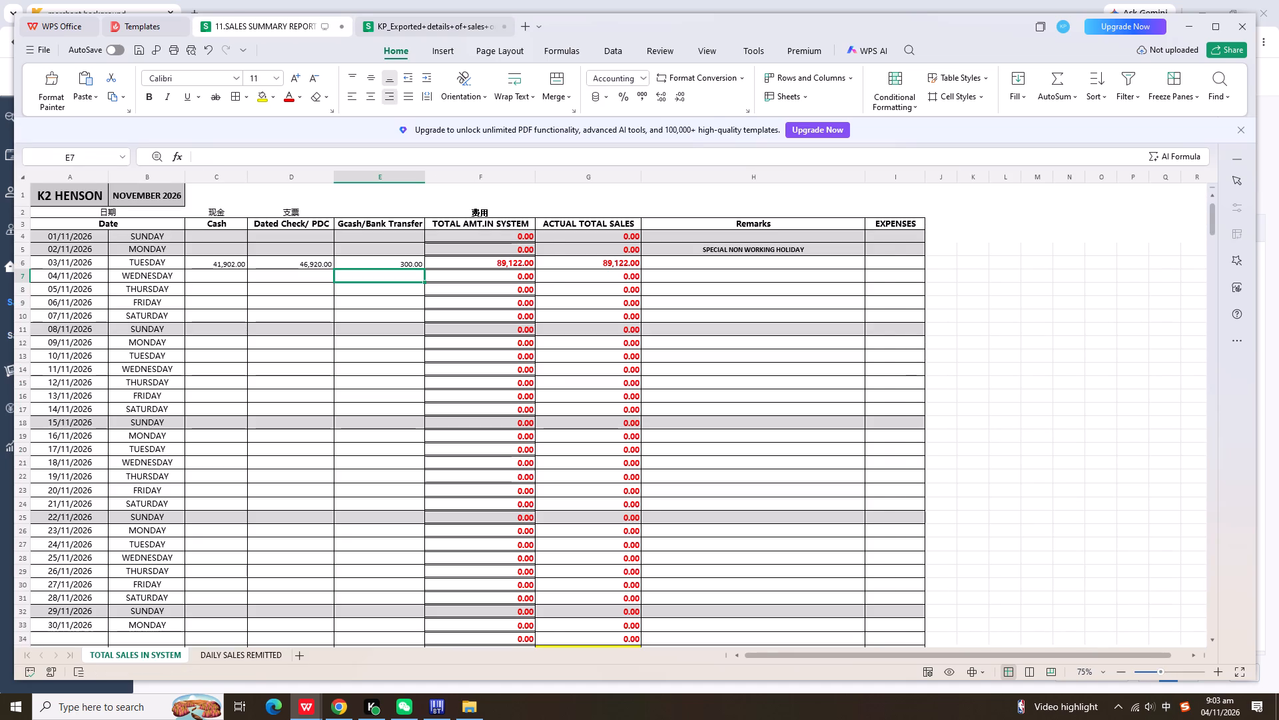
pyautogui.click(246, 650)
pyautogui.scroll(-4, 430, 356)
pyautogui.scroll(5, 419, 366)
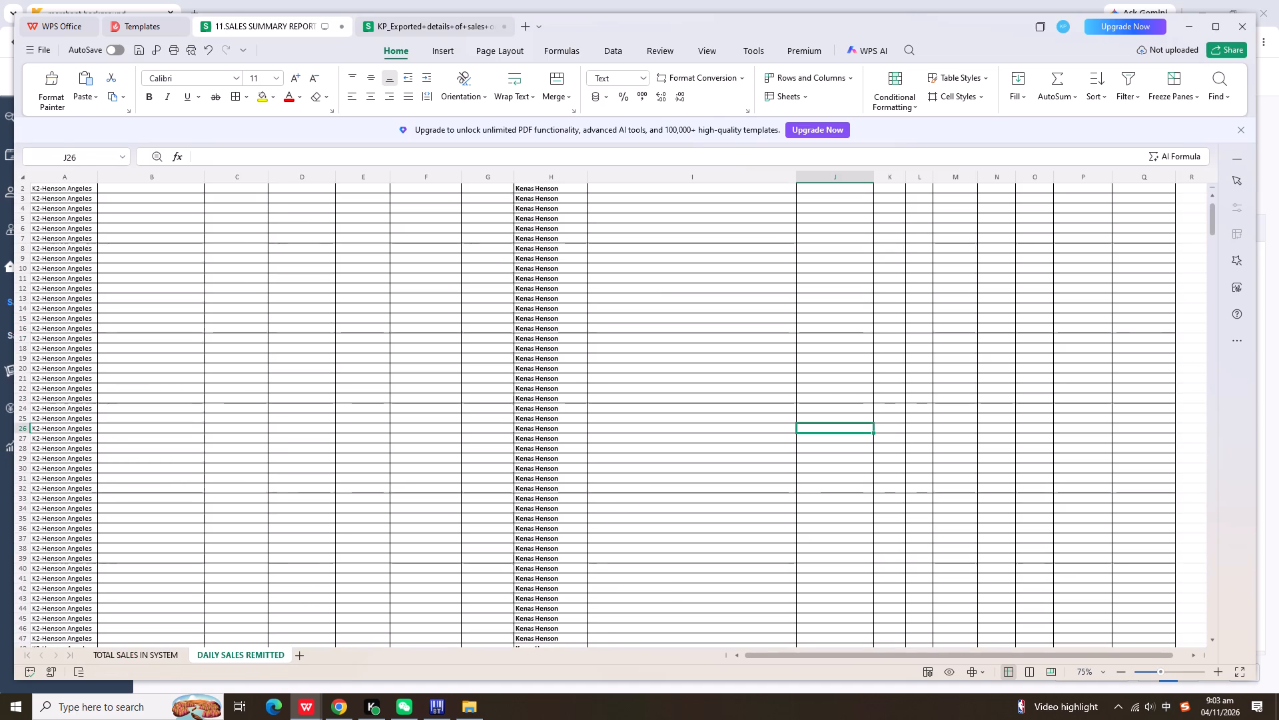
pyautogui.scroll(3, 468, 209)
# Copy the export's Gross profit values from rows 2 to 37 into DAILY SALES REMITTED columns G (Total amount) and P (TOTAL AMOUNT), starting at row 2.
pyautogui.click(444, 25)
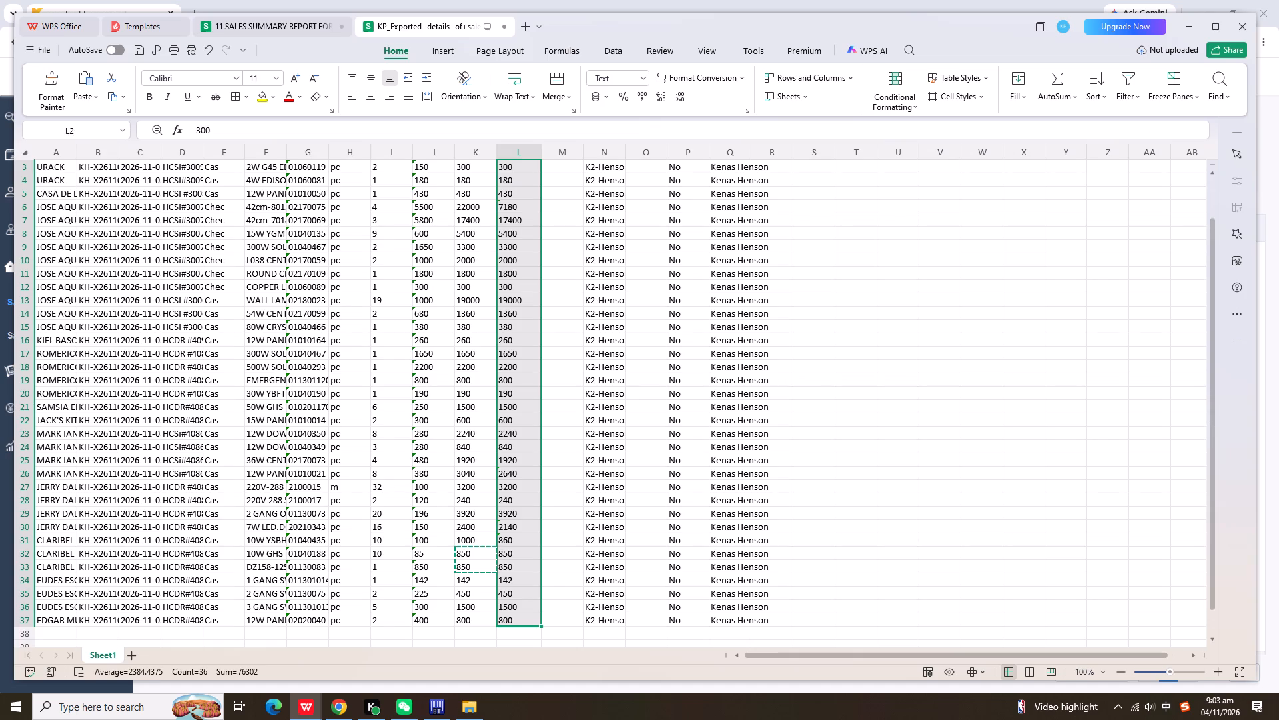
pyautogui.scroll(4, 556, 285)
pyautogui.scroll(-4, 532, 273)
pyautogui.scroll(4, 530, 273)
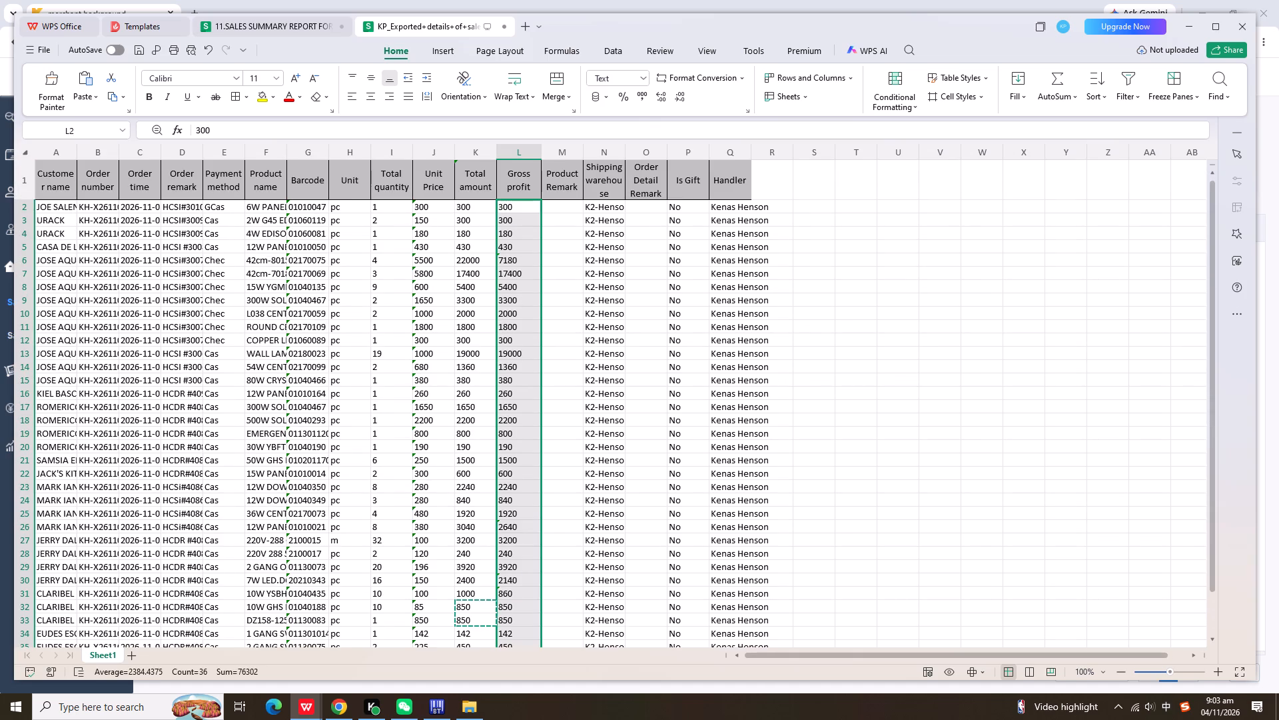
pyautogui.hotkey('ctrl', 'c')
pyautogui.click(302, 6)
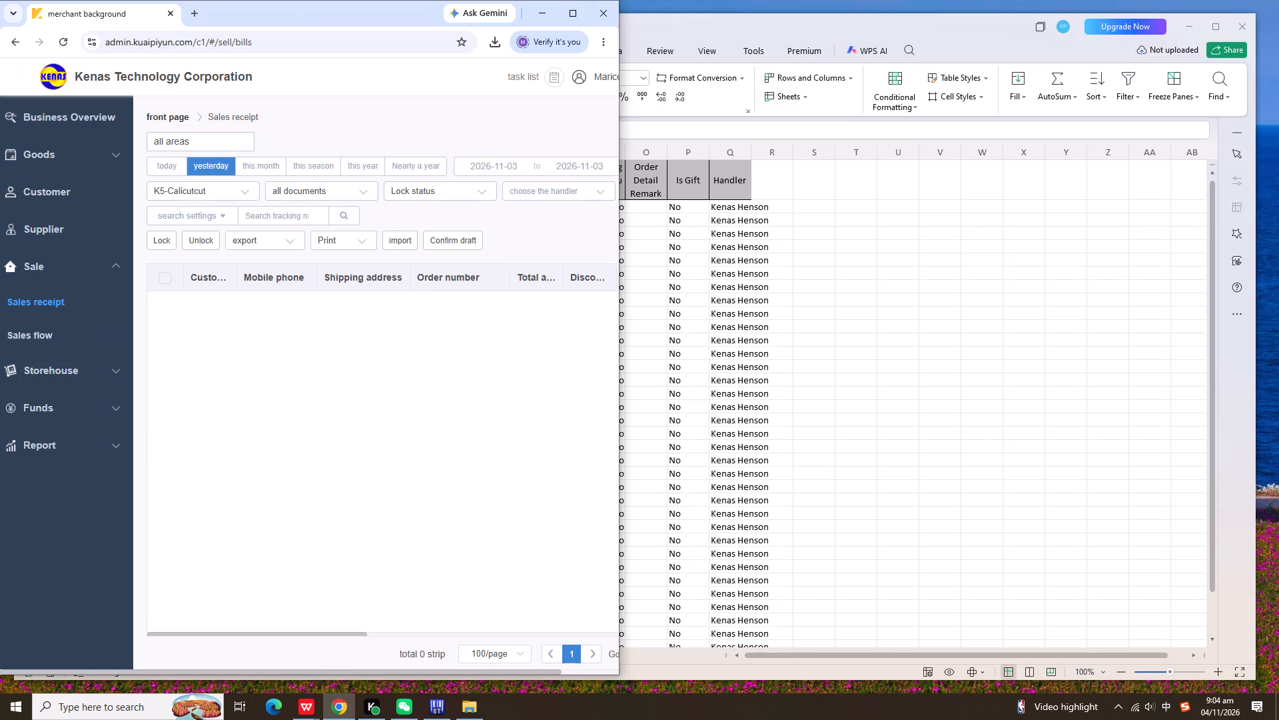
pyautogui.click(573, 14)
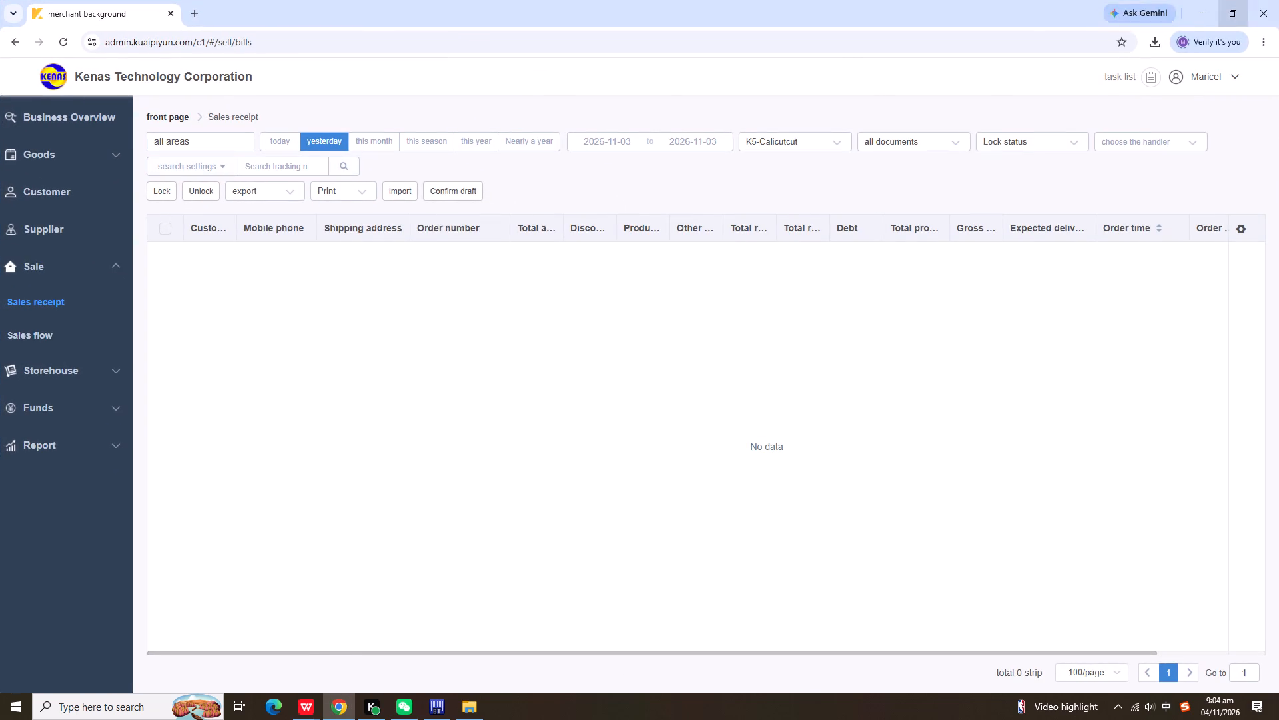
pyautogui.click(1204, 14)
pyautogui.click(294, 25)
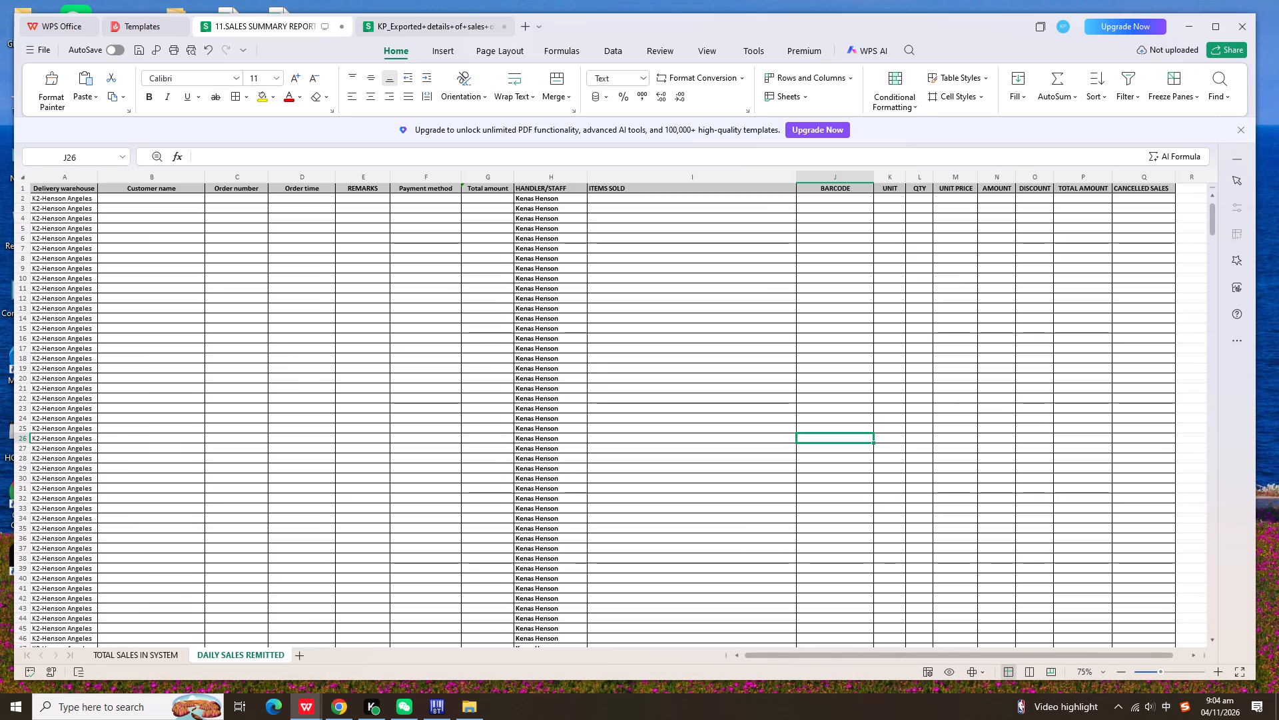
pyautogui.click(488, 198)
pyautogui.hotkey('ctrl', 'v')
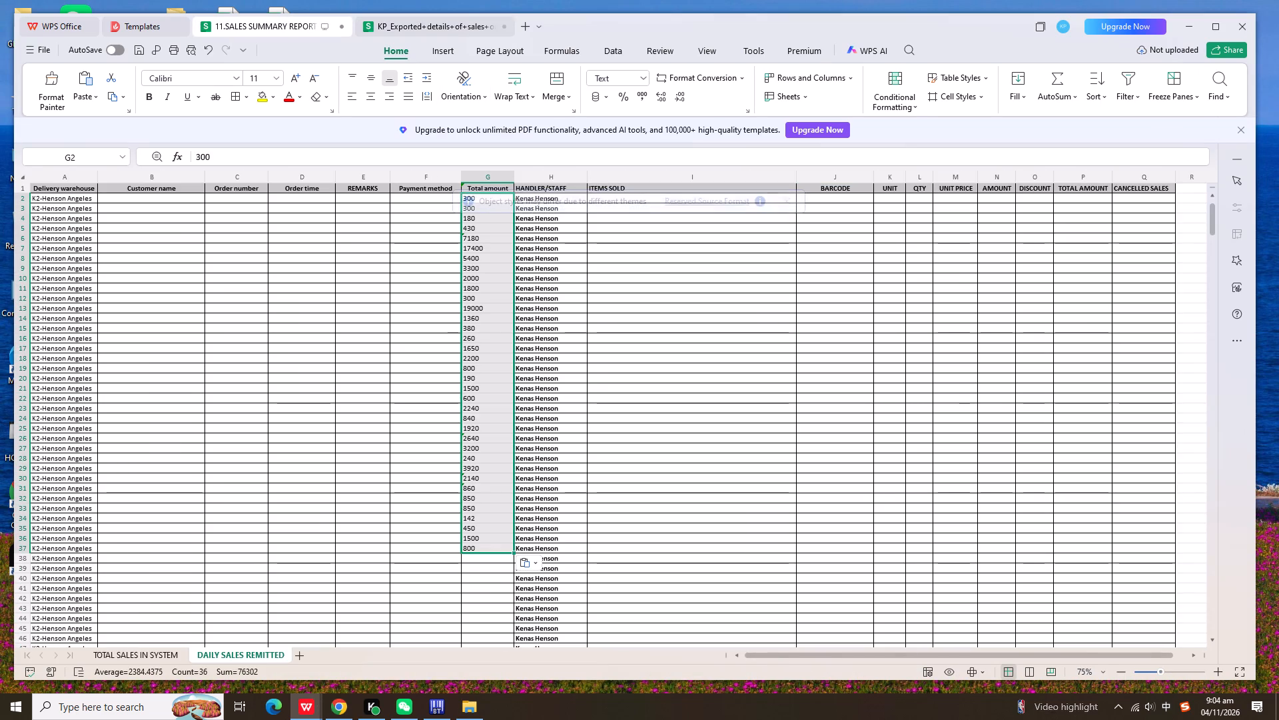
pyautogui.click(1088, 200)
pyautogui.hotkey('ctrl', 'v')
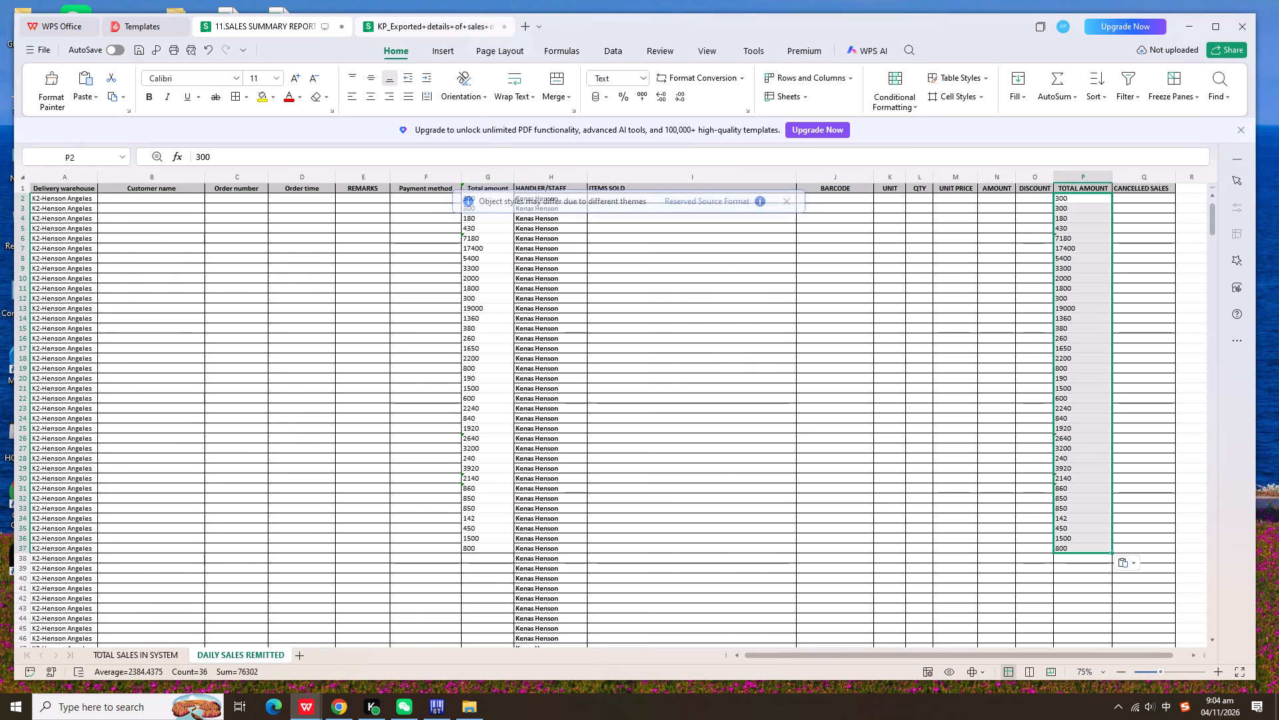
# Copy the export's Customer name through Payment method columns, rows 2 to 37, into DAILY SALES REMITTED starting at cell B2.
pyautogui.click(426, 29)
pyautogui.moveTo(51, 205); pyautogui.dragTo(194, 614)
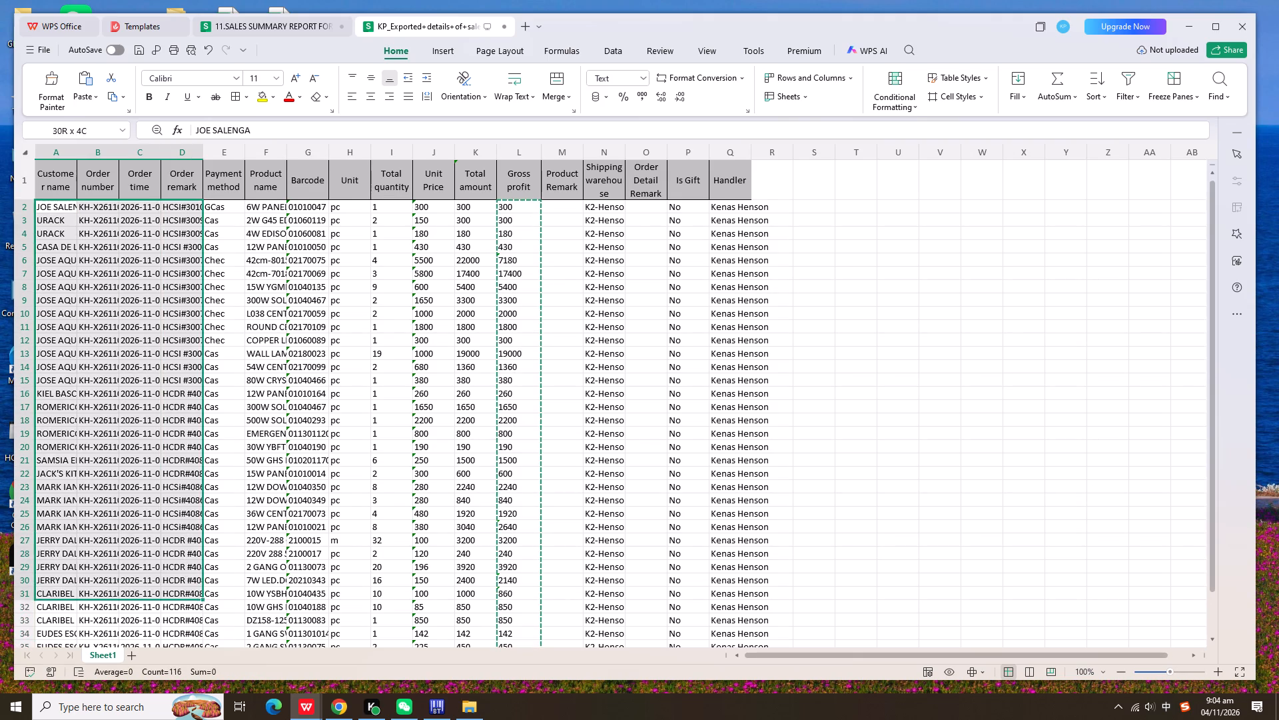
pyautogui.moveTo(194, 614); pyautogui.dragTo(215, 619)
pyautogui.hotkey('ctrl', 'c')
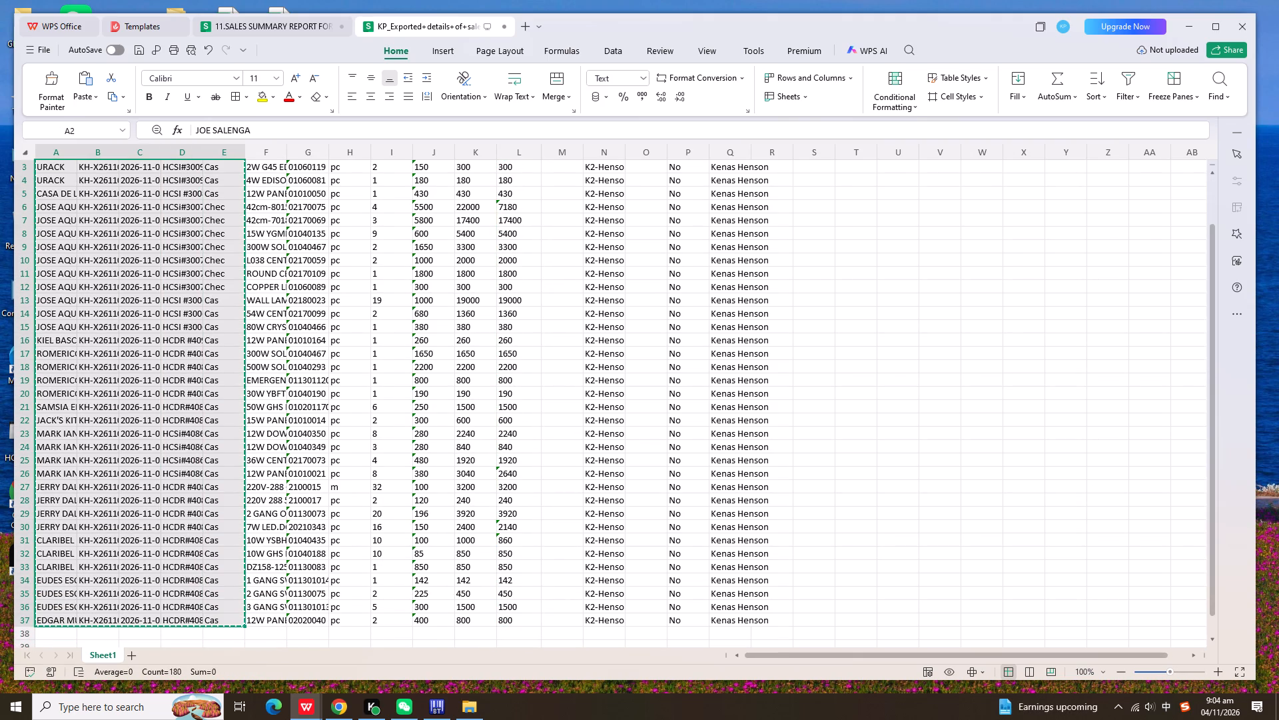
pyautogui.click(284, 23)
pyautogui.click(185, 201)
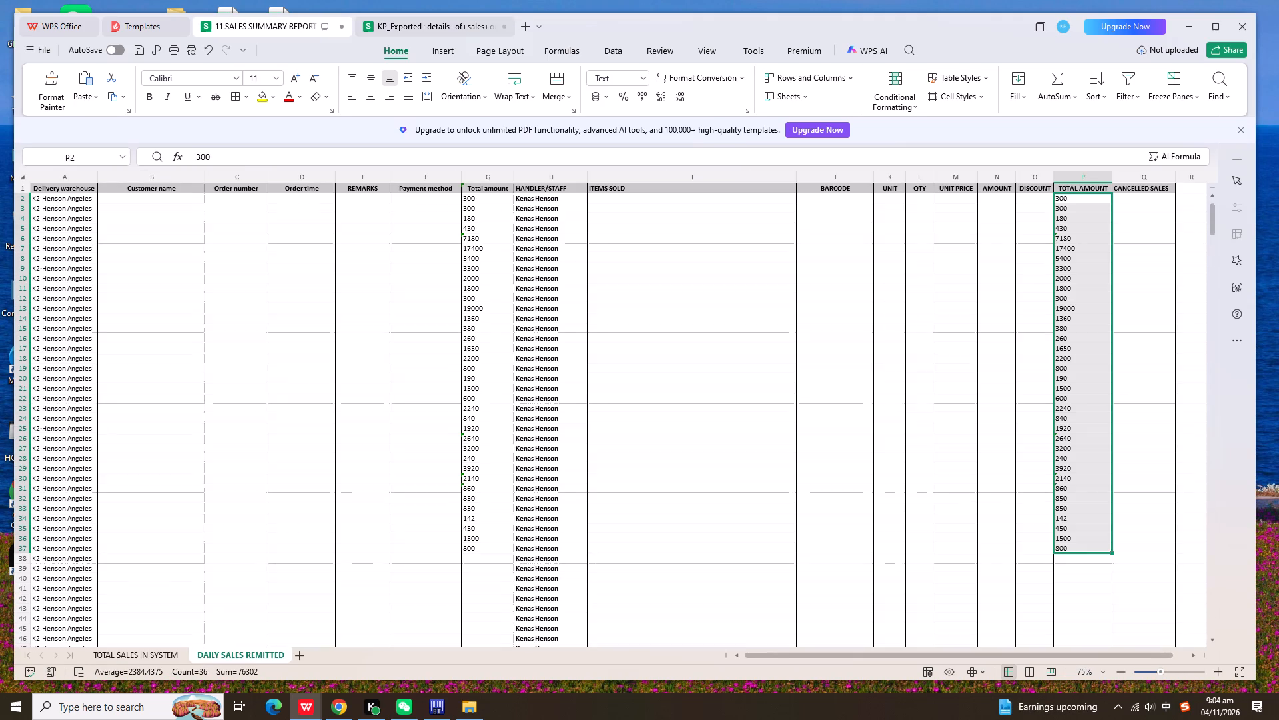
pyautogui.hotkey('ctrl', 'v')
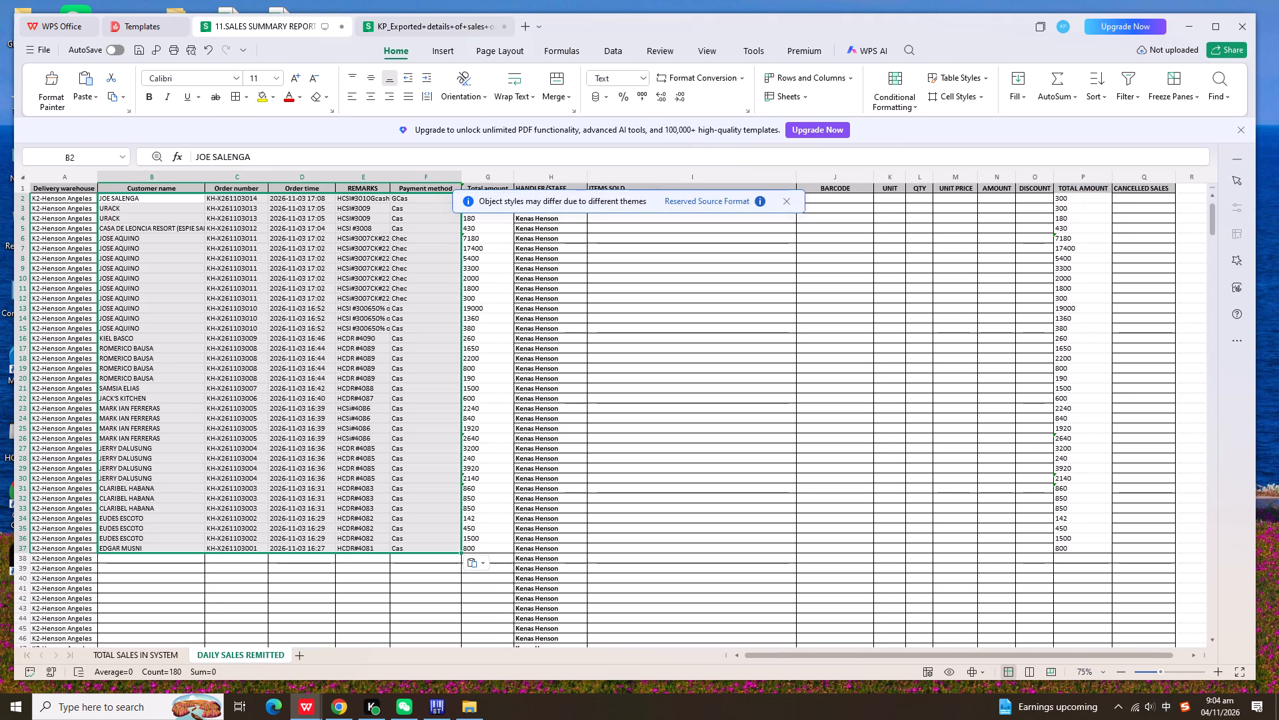
# Copy the export's Product name through Total amount columns, rows 2 to 37, into the ITEMS SOLD through AMOUNT columns from row 2.
pyautogui.click(438, 21)
pyautogui.scroll(6, 314, 187)
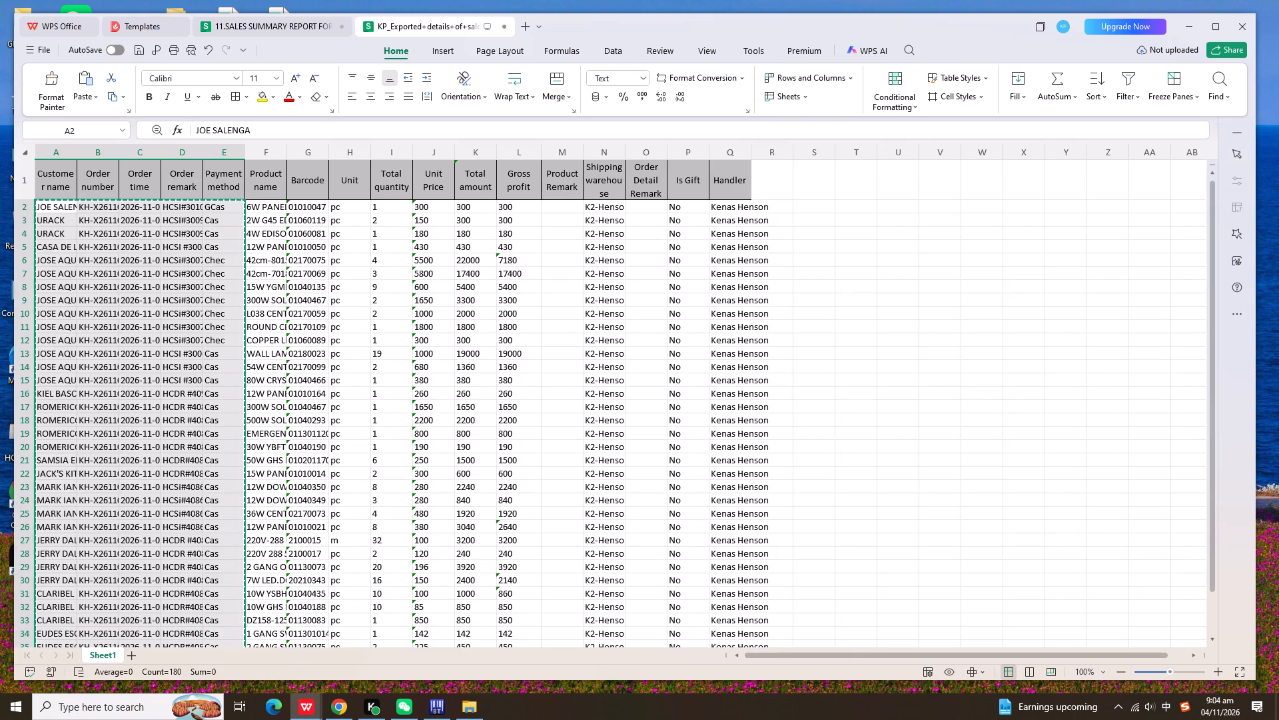
pyautogui.moveTo(256, 204); pyautogui.dragTo(480, 693)
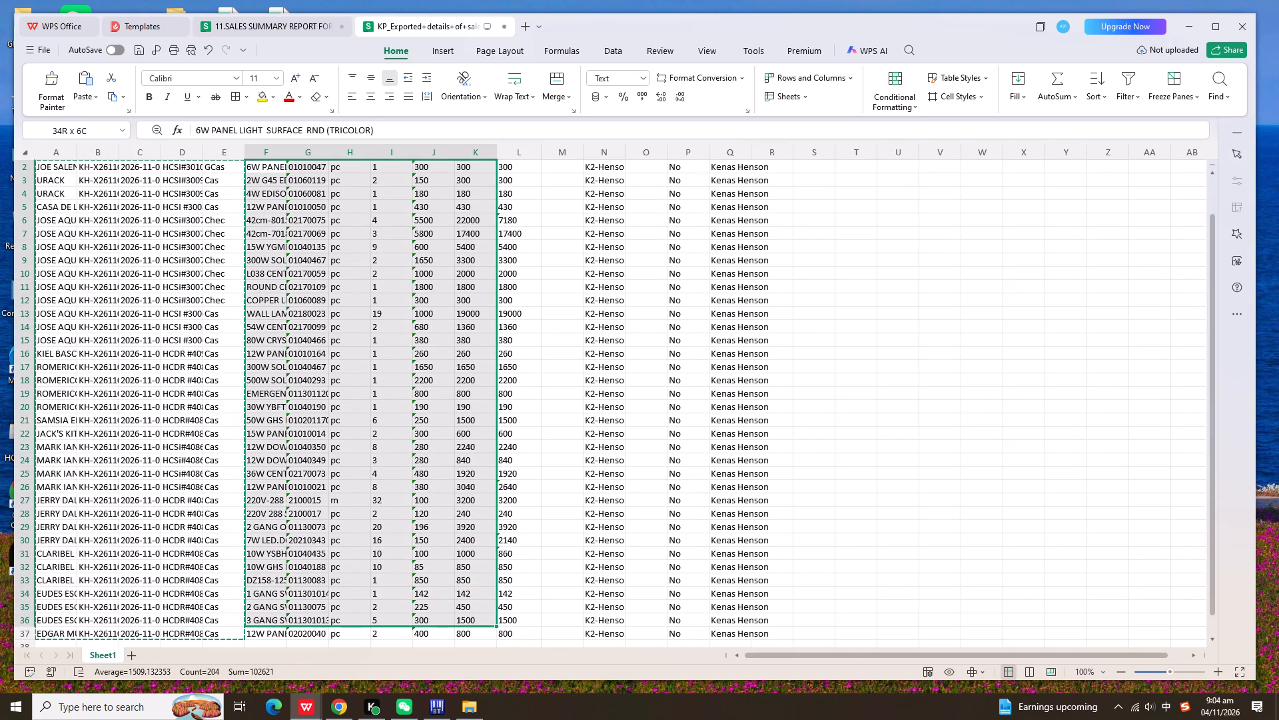
pyautogui.moveTo(480, 693); pyautogui.dragTo(468, 623)
pyautogui.hotkey('ctrl', 'c')
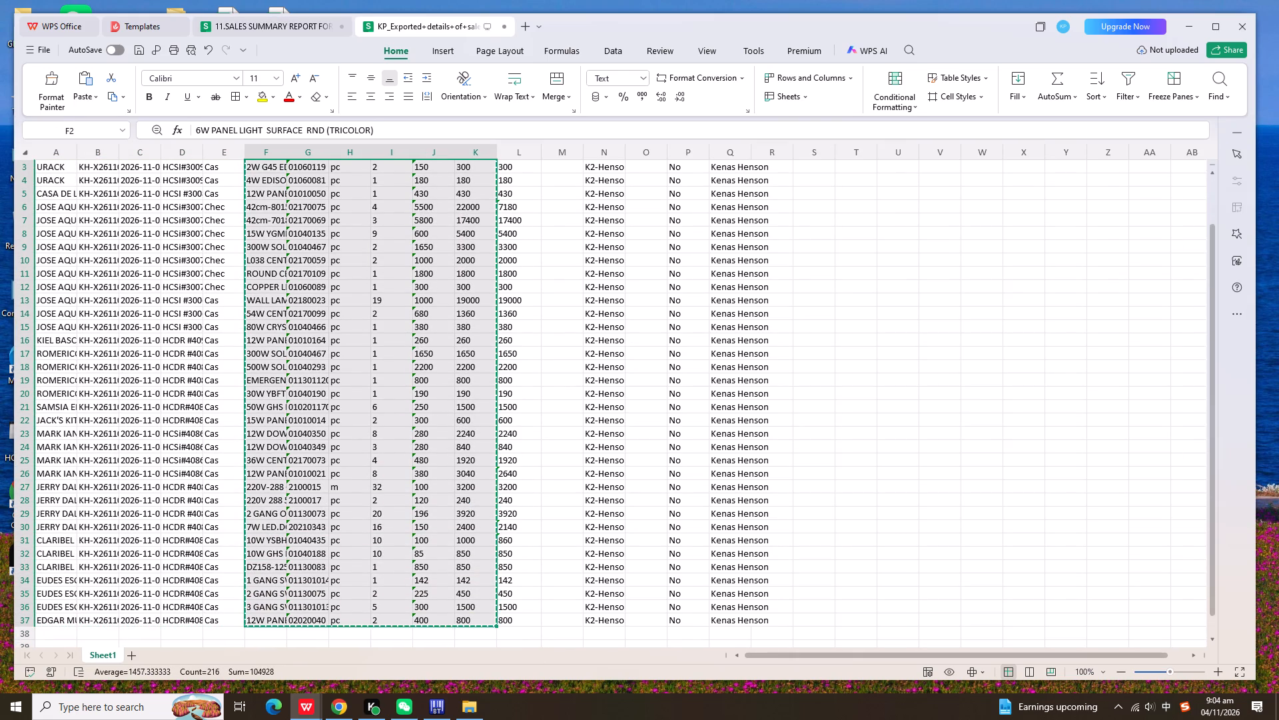
pyautogui.click(308, 25)
pyautogui.click(665, 195)
pyautogui.hotkey('ctrl', 'v')
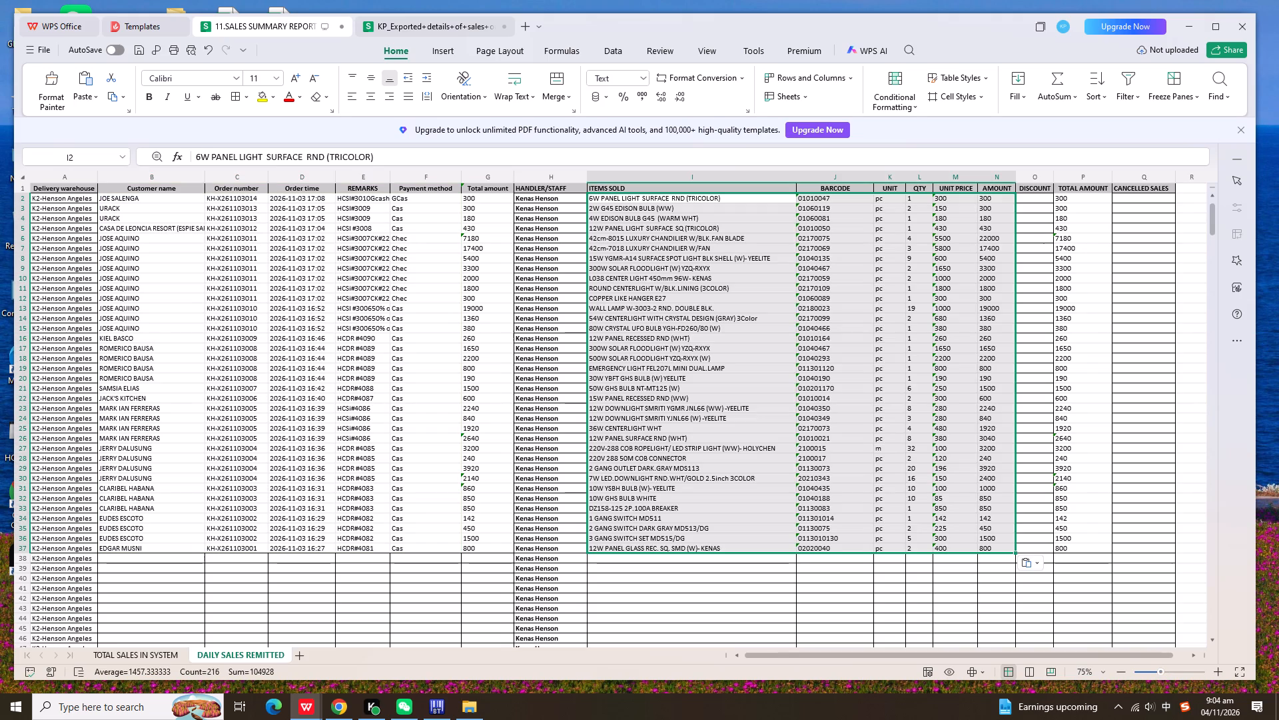
# Apply cell borders to the pasted sales data in range B2:P37.
pyautogui.moveTo(157, 197); pyautogui.dragTo(1036, 525)
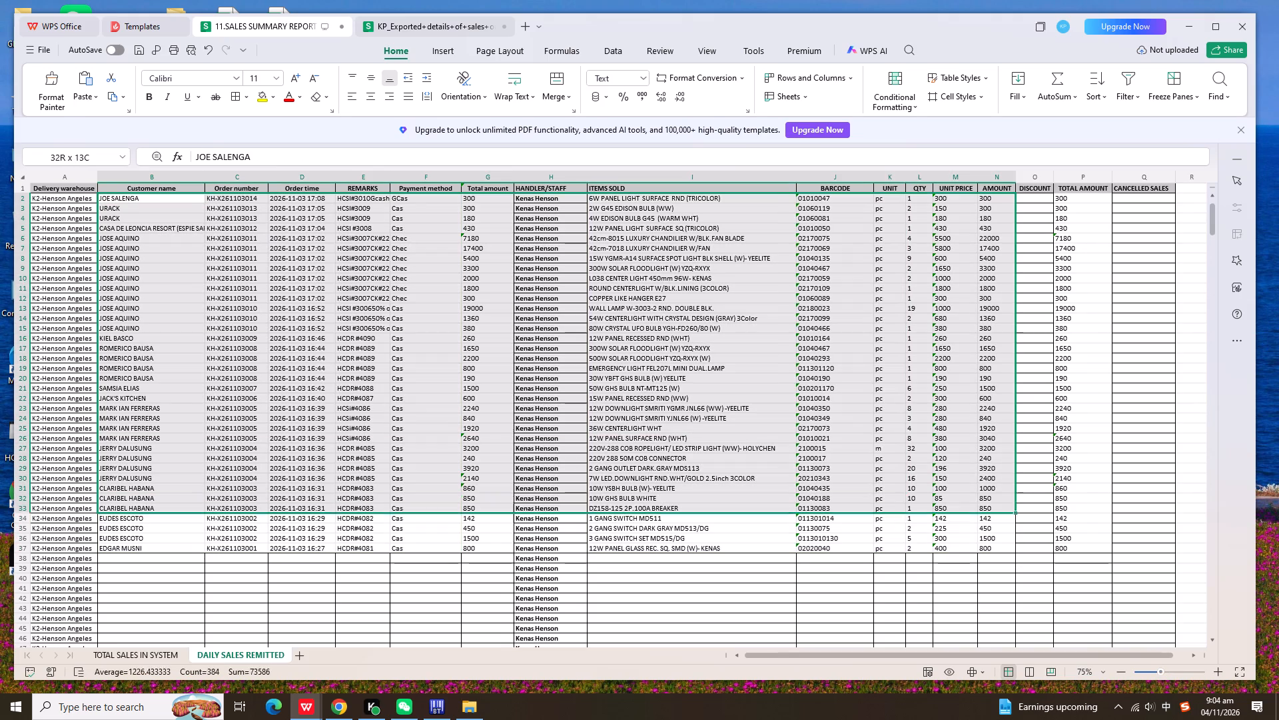
pyautogui.moveTo(1036, 525); pyautogui.dragTo(1075, 549)
pyautogui.click(236, 97)
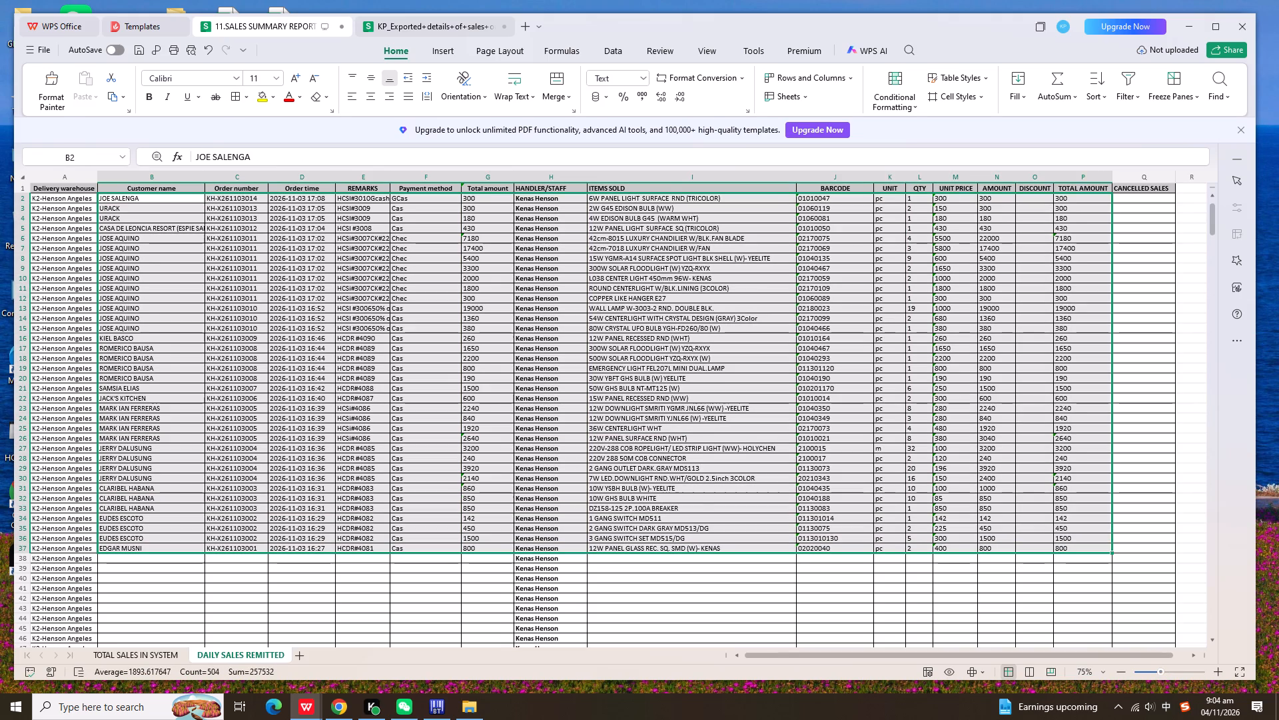
# Delete the unused rows 39 to 52 above the TOTAL AMOUNT row, and select that row's total cell.
pyautogui.scroll(-2, 418, 371)
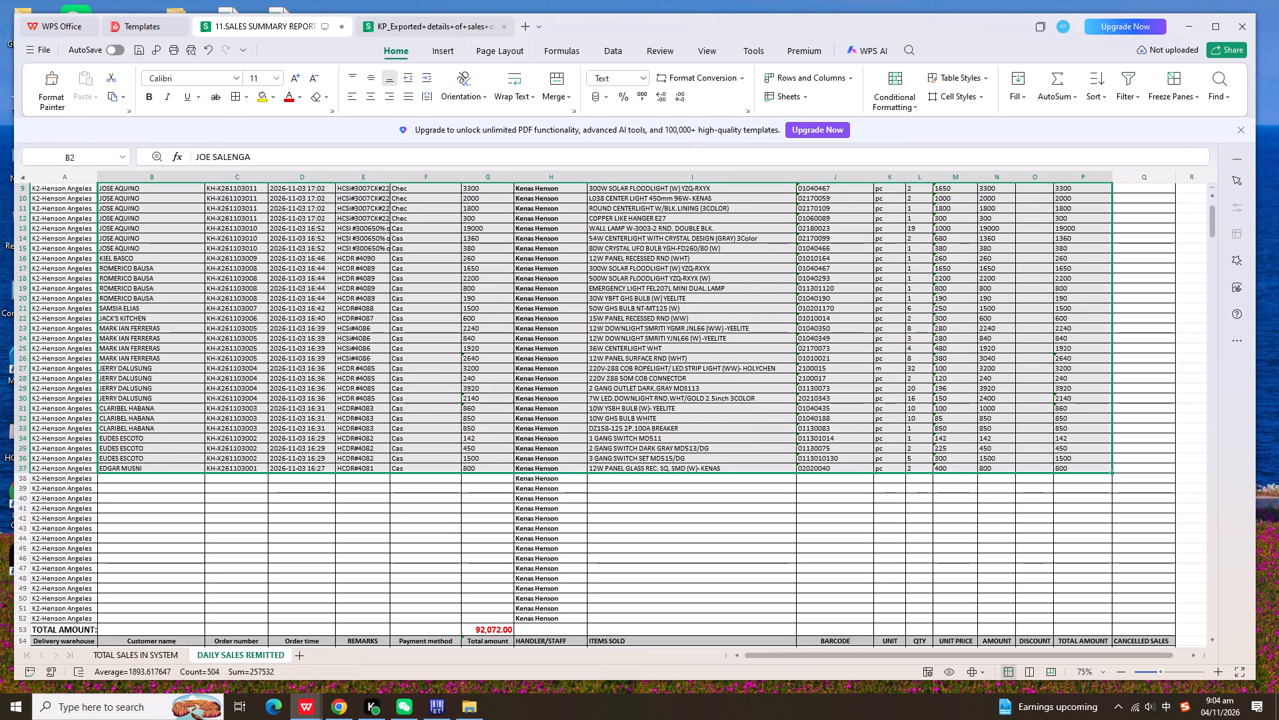
pyautogui.moveTo(25, 489); pyautogui.dragTo(28, 616)
pyautogui.rightClick(33, 609)
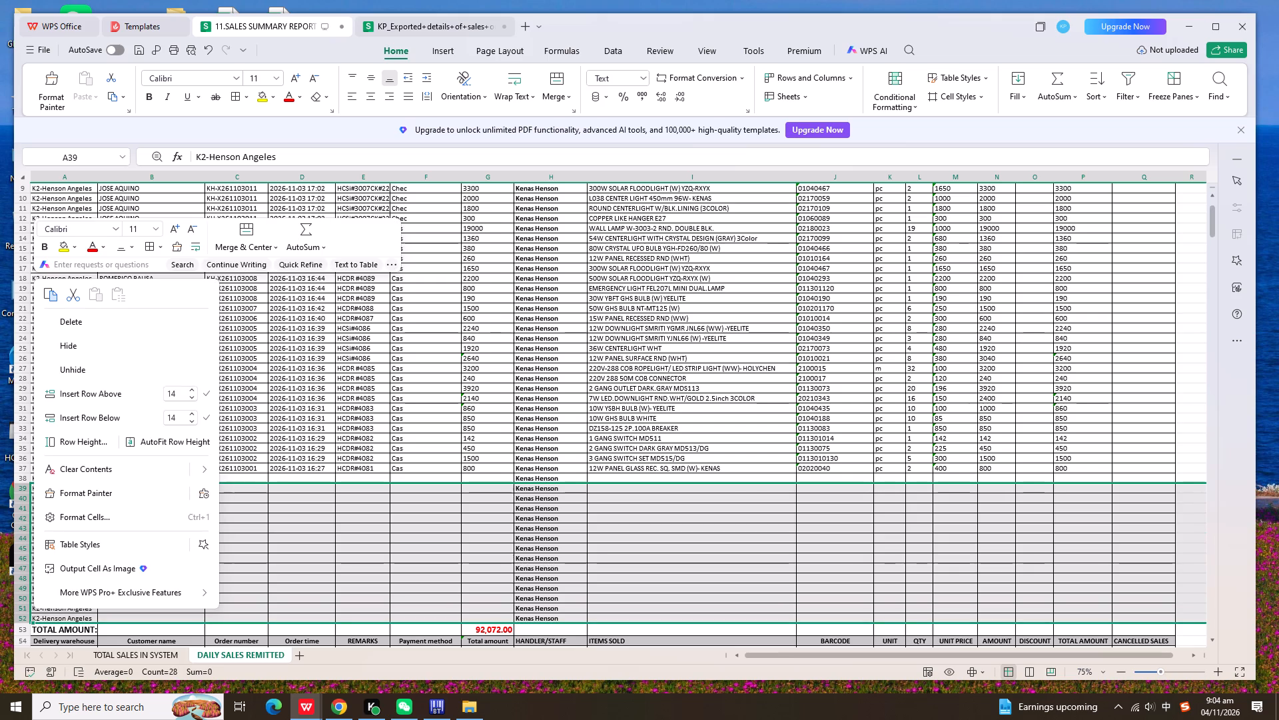
pyautogui.click(83, 327)
pyautogui.click(500, 489)
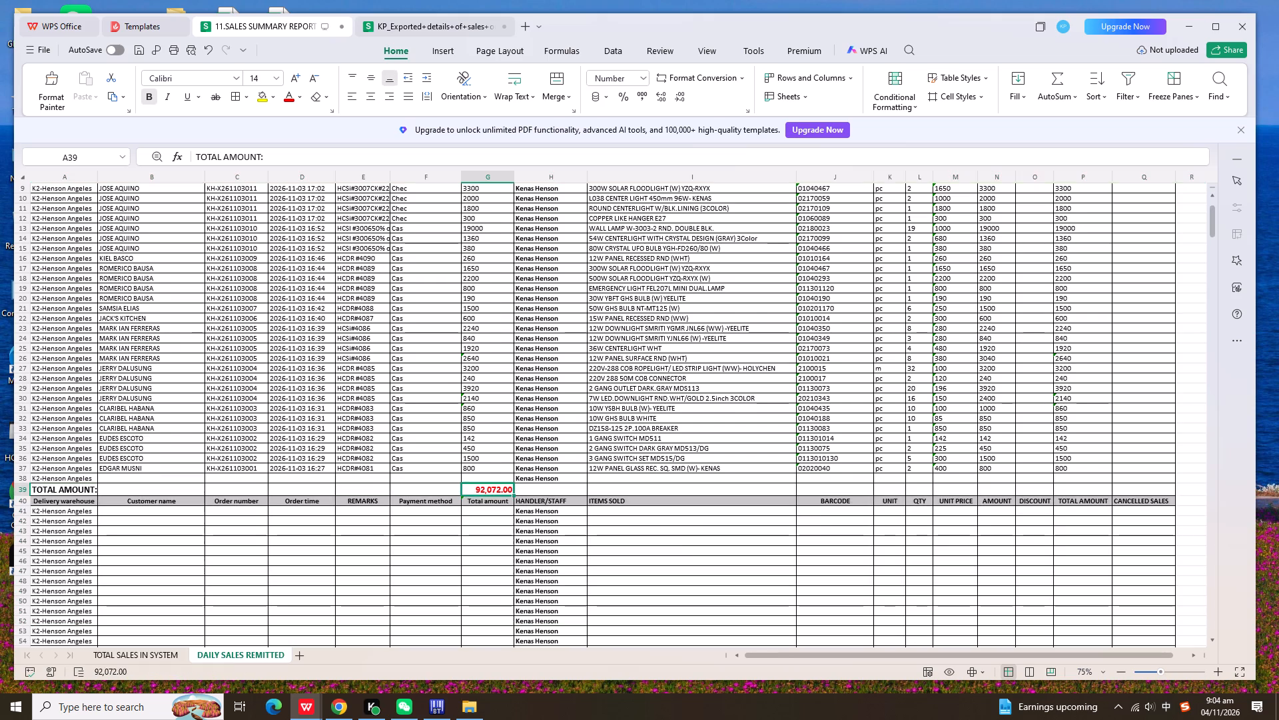
# Edit the TOTAL AMOUNT formula in cell G39, replacing the amounts added after SUM(G2:G38) with 7180+2640+2140+860.
pyautogui.scroll(4, 510, 475)
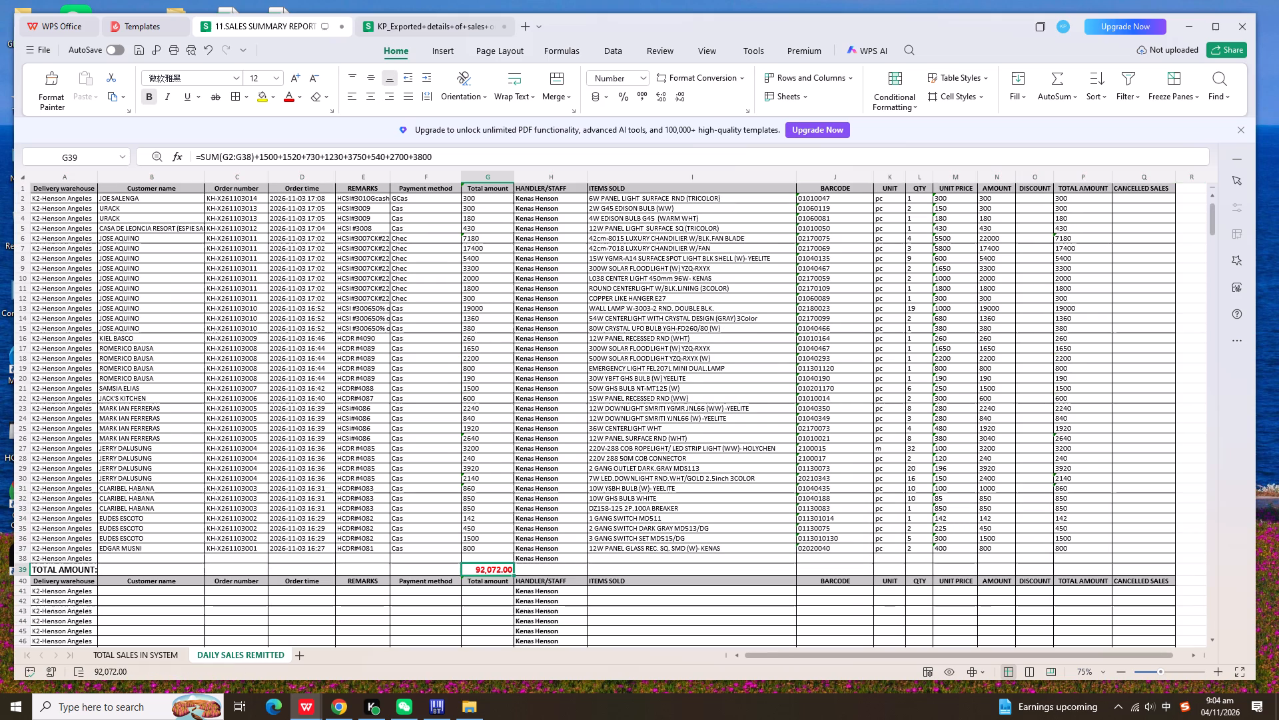
pyautogui.moveTo(430, 157); pyautogui.dragTo(282, 158)
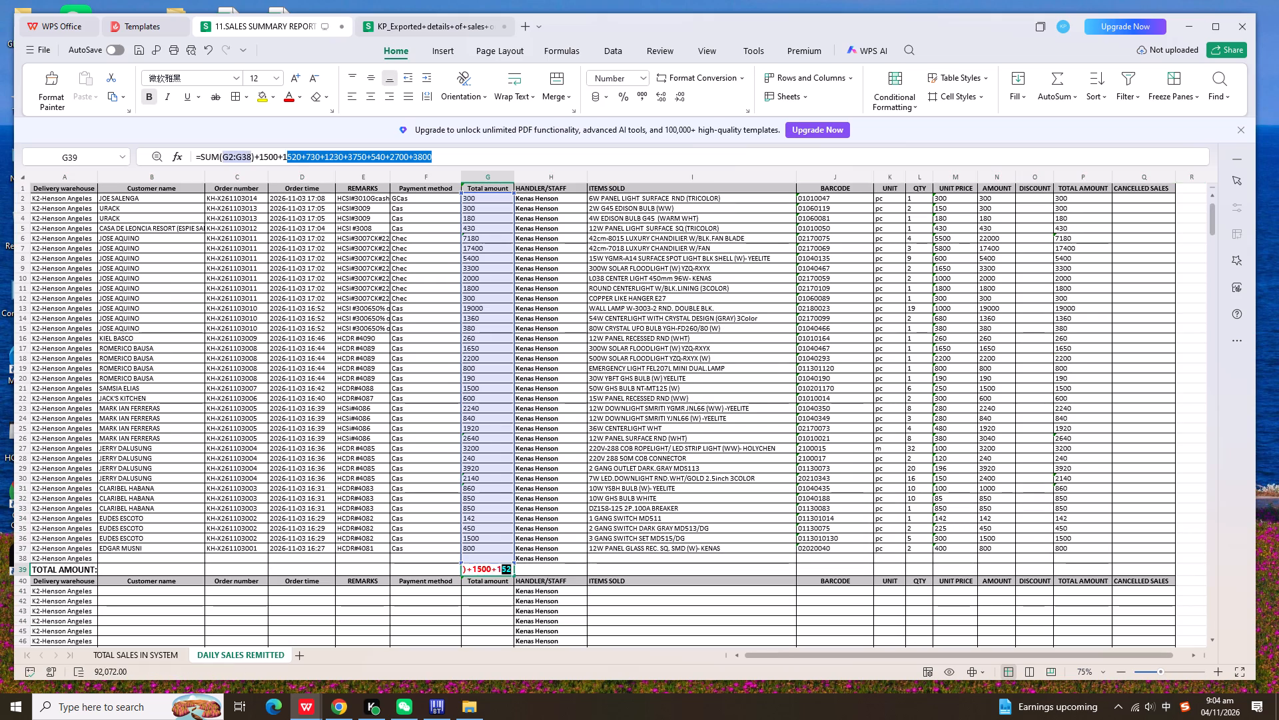
pyautogui.moveTo(282, 158); pyautogui.dragTo(260, 157)
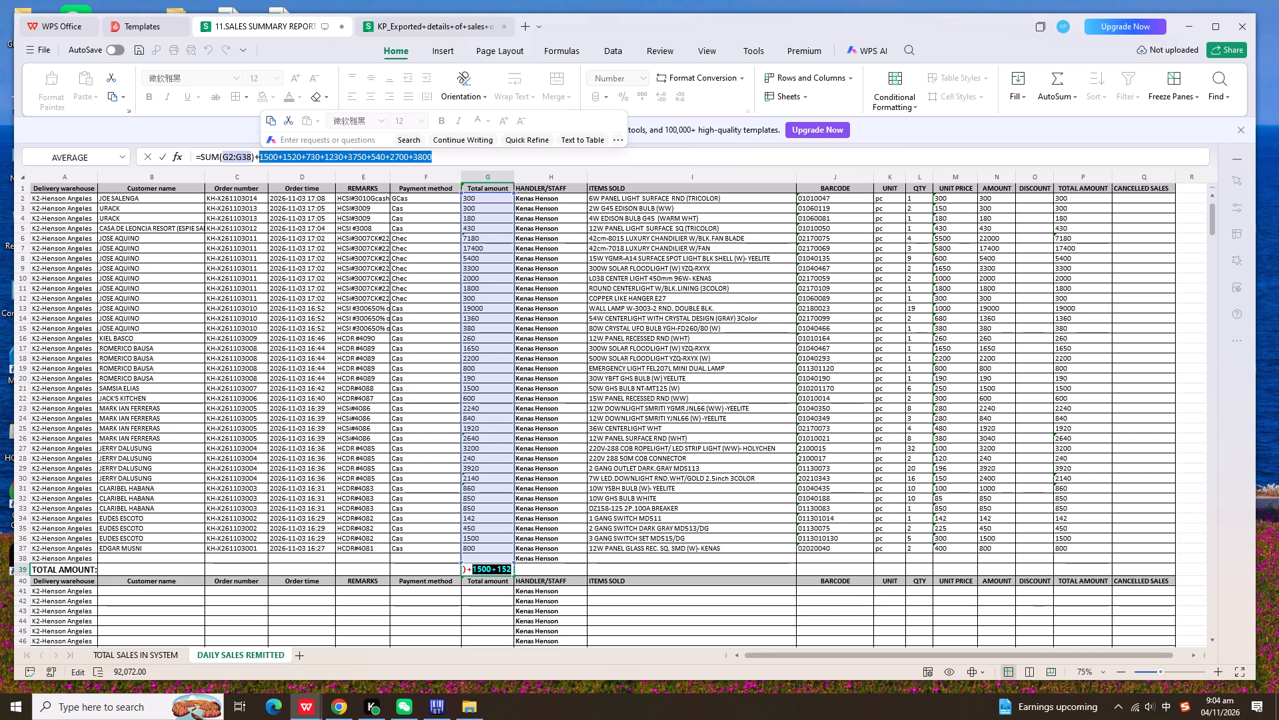
pyautogui.write('7180')
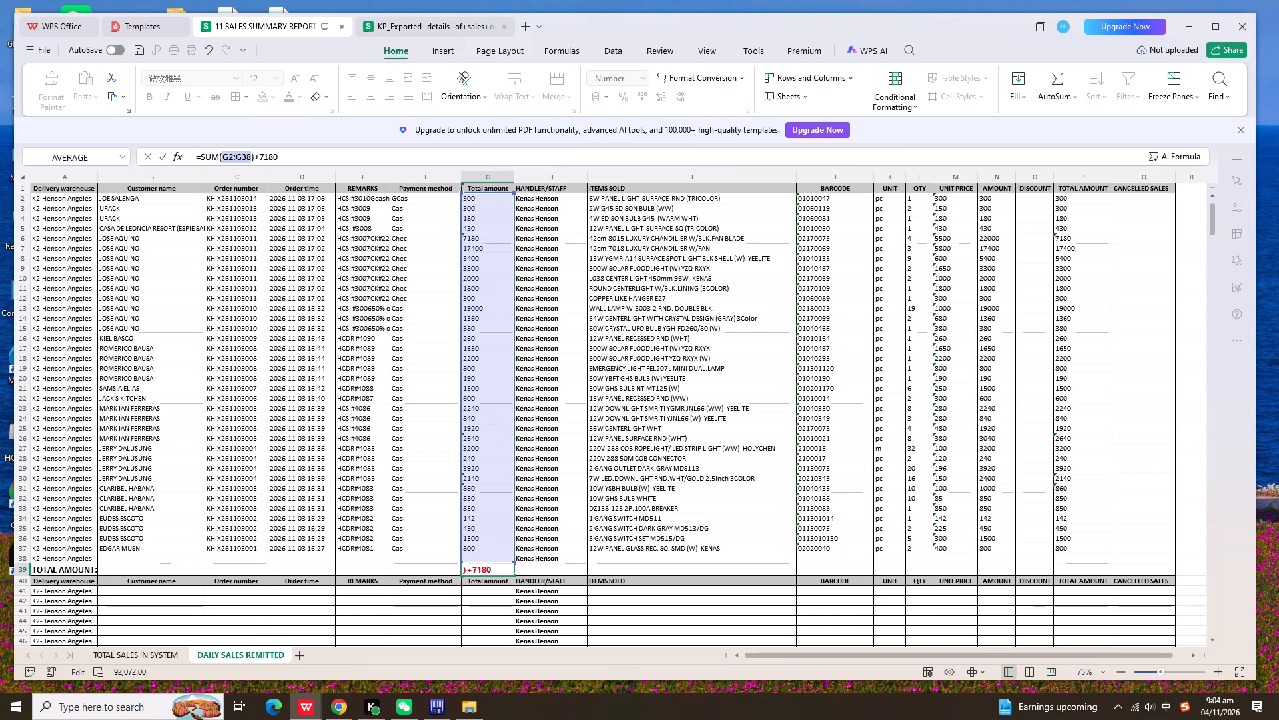
pyautogui.hotkey('shift', '+')
pyautogui.write('2640')
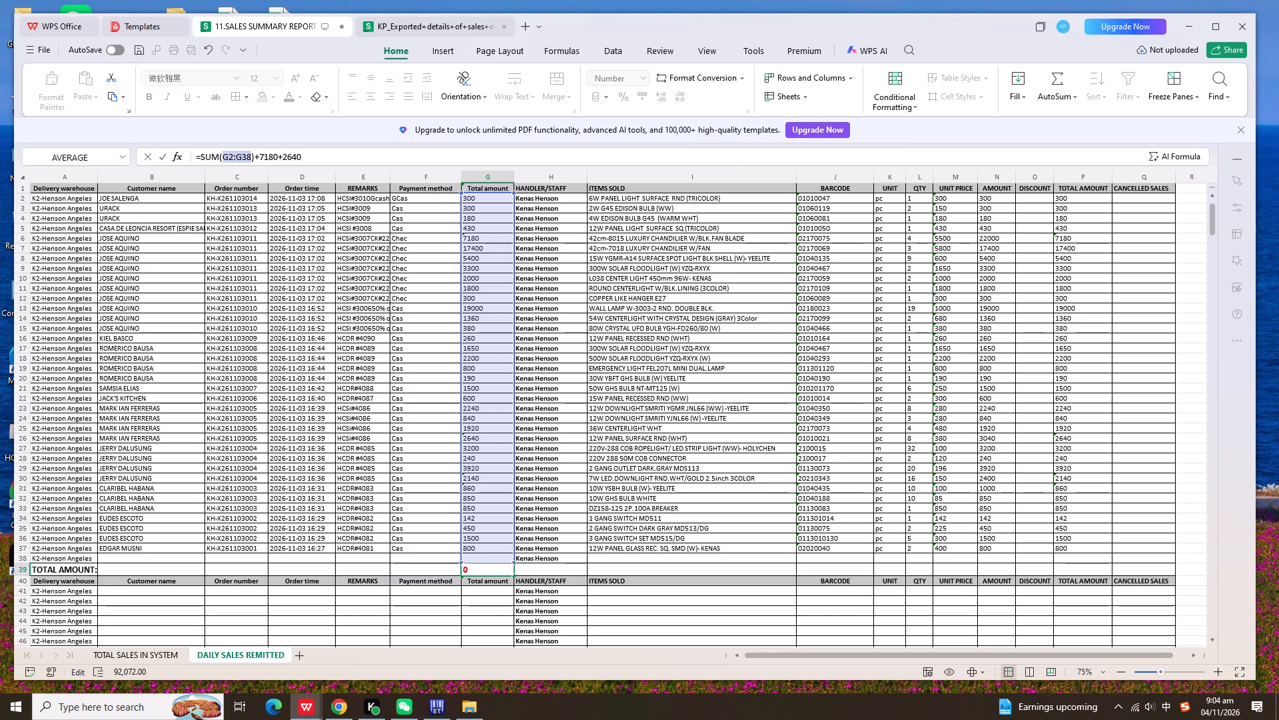
pyautogui.hotkey('shift', '+')
pyautogui.write('2140')
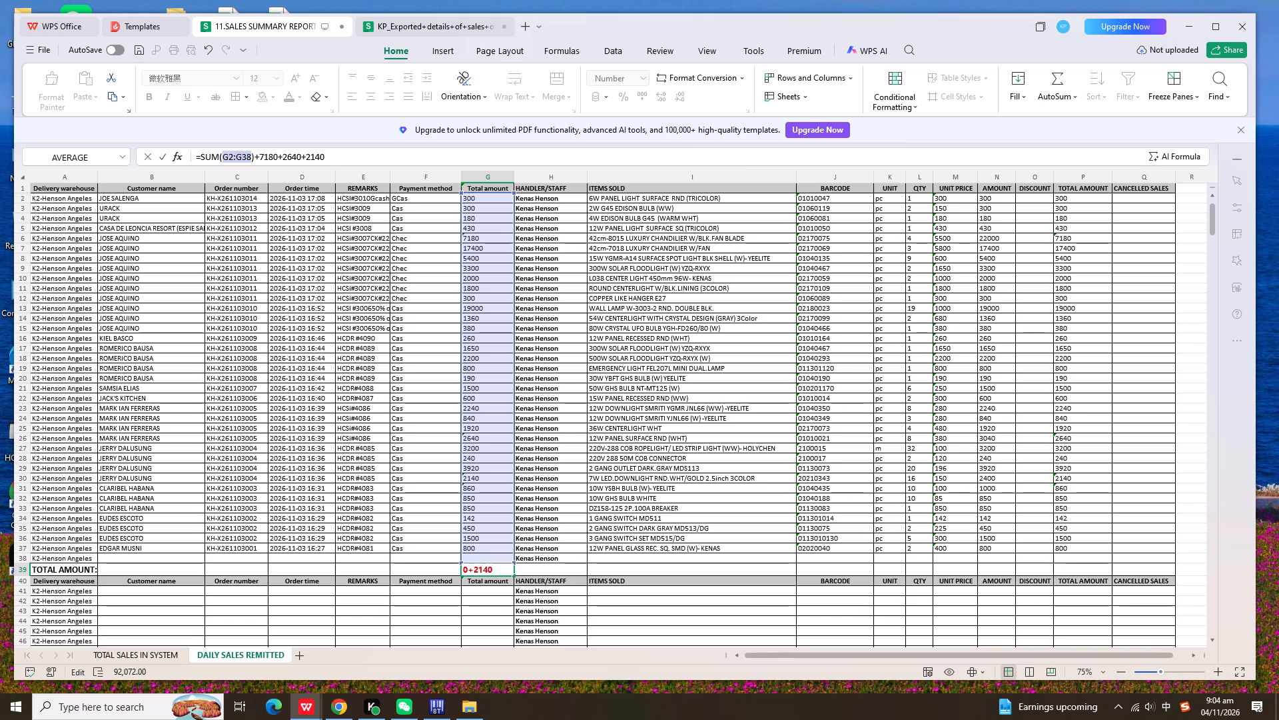
pyautogui.hotkey('shift', '+')
pyautogui.write('860')
pyautogui.press('Return')
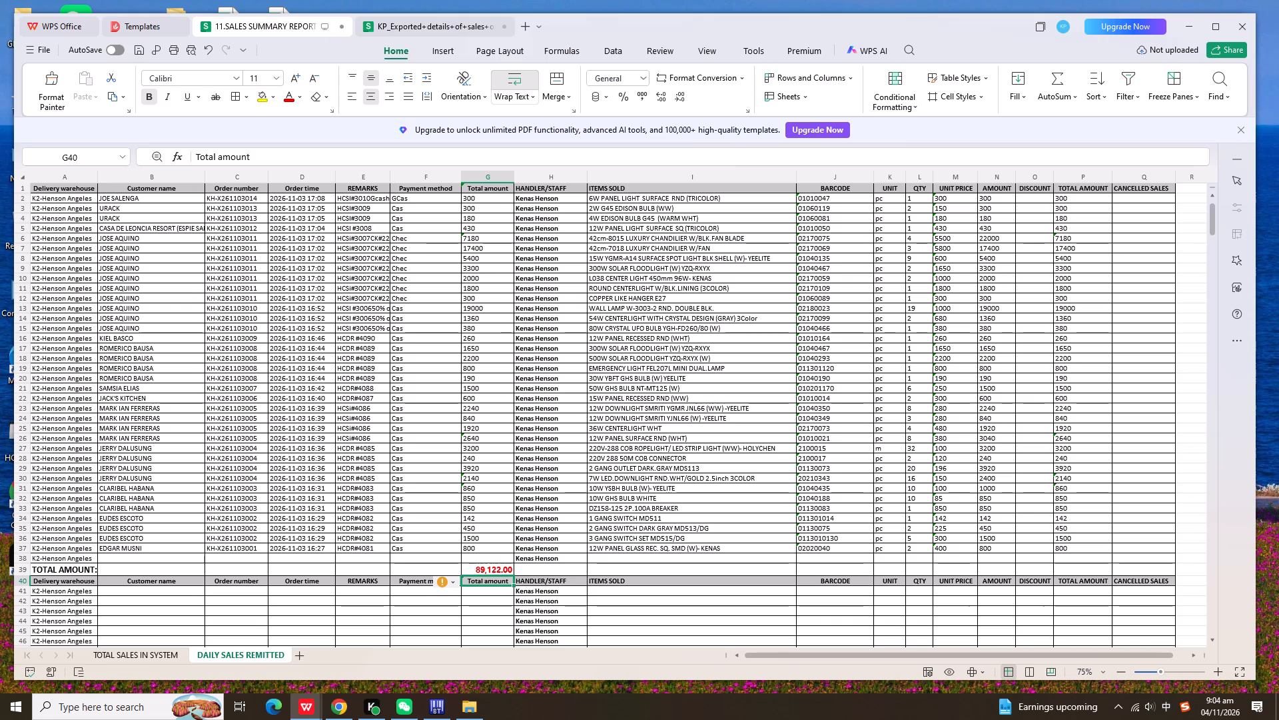
# Save the K2 HENSON summary workbook from its TOTAL SALES IN SYSTEM sheet, and close the workbooks, discarding the export's changes.
pyautogui.click(162, 651)
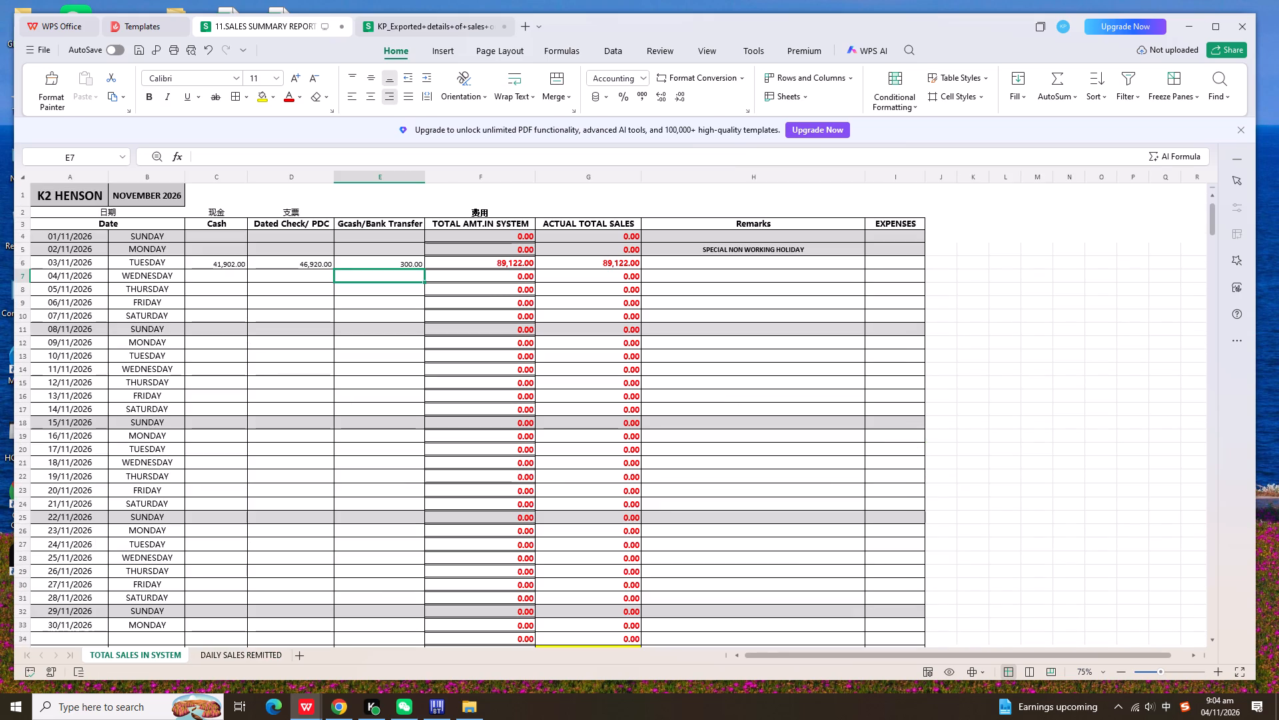
pyautogui.click(226, 277)
pyautogui.hotkey('ctrl', 's')
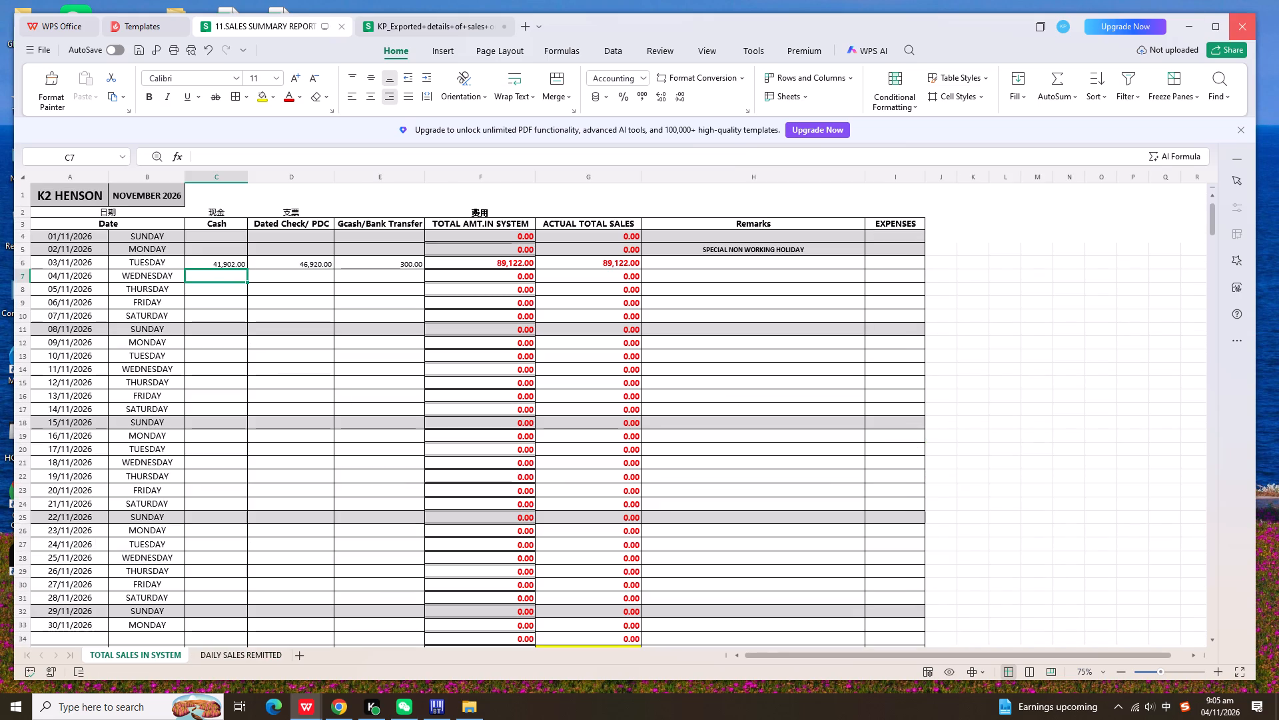
pyautogui.click(1238, 23)
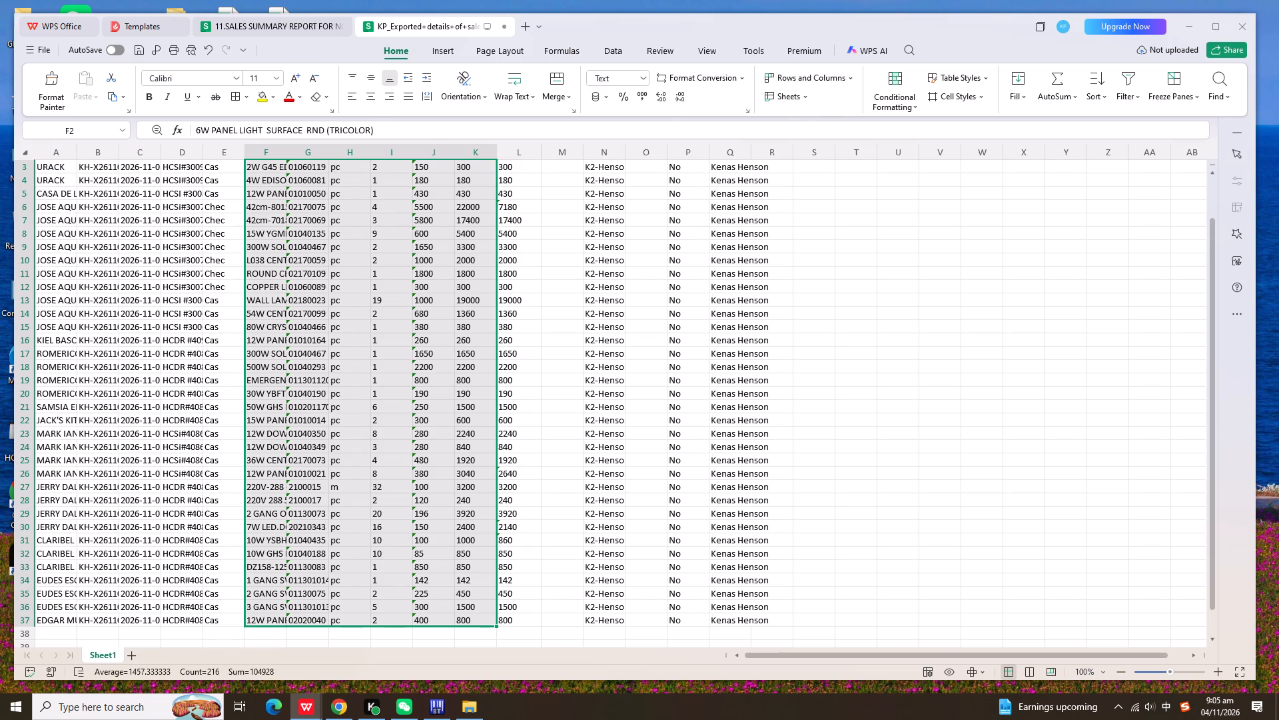
pyautogui.click(1240, 27)
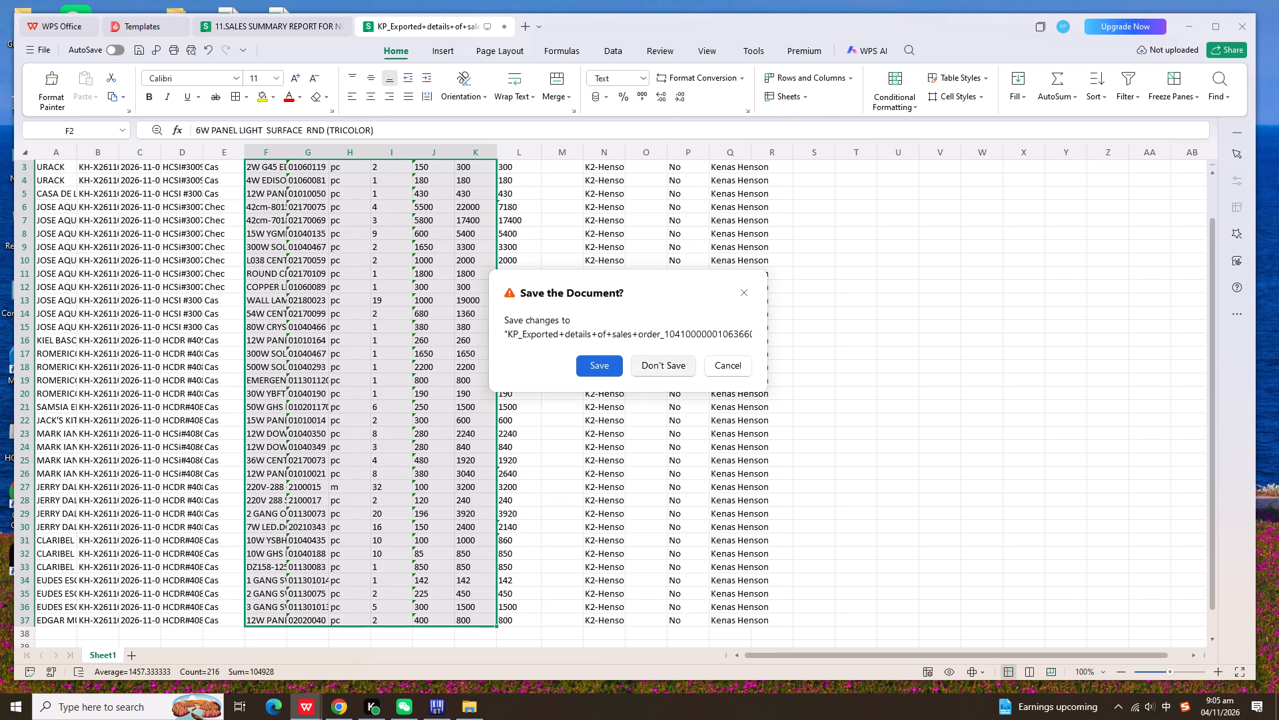
pyautogui.click(666, 357)
# Open the November sales summary report workbook from the K3 BULACAN 2026 folder.
pyautogui.click(341, 713)
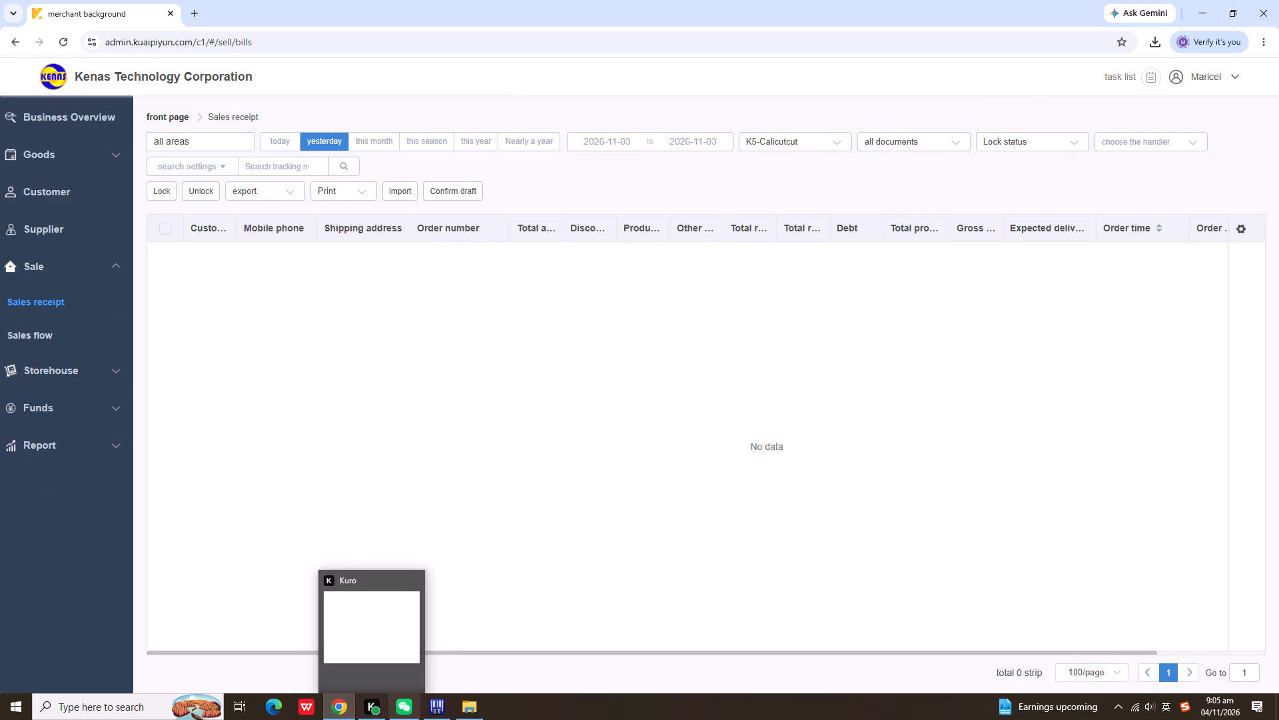
pyautogui.click(465, 707)
pyautogui.click(397, 113)
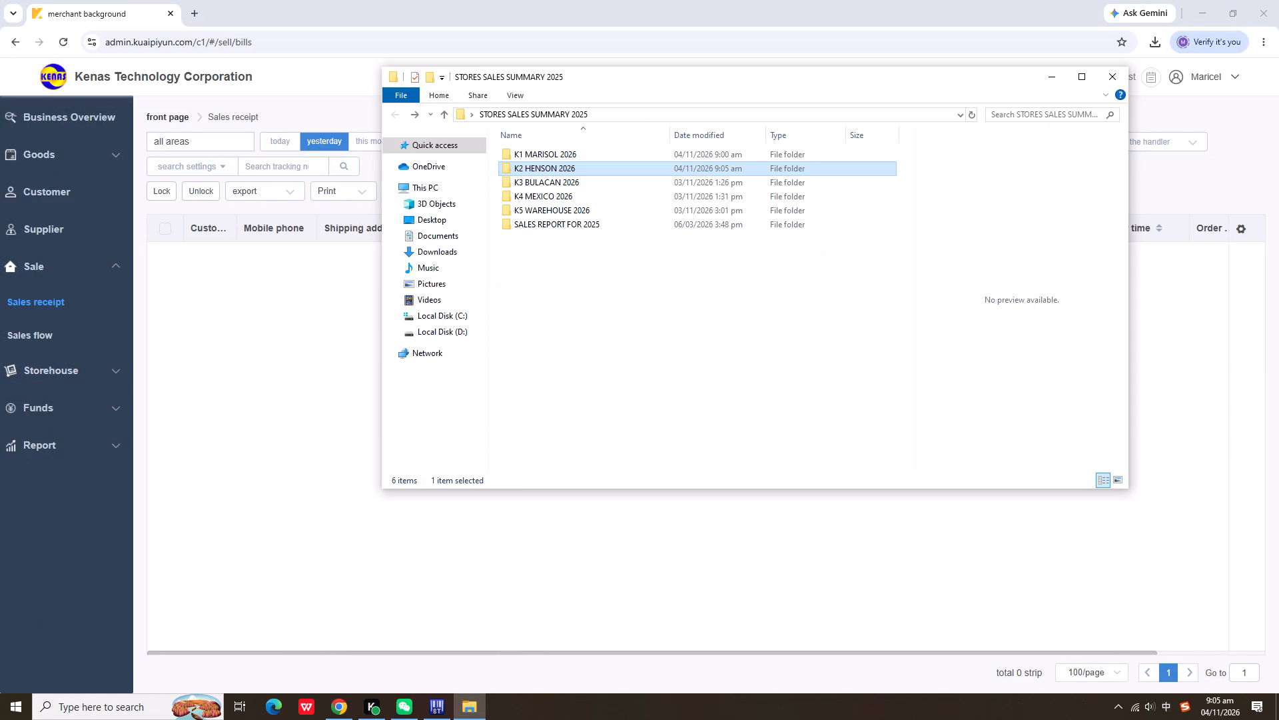
pyautogui.doubleClick(561, 183)
pyautogui.doubleClick(568, 294)
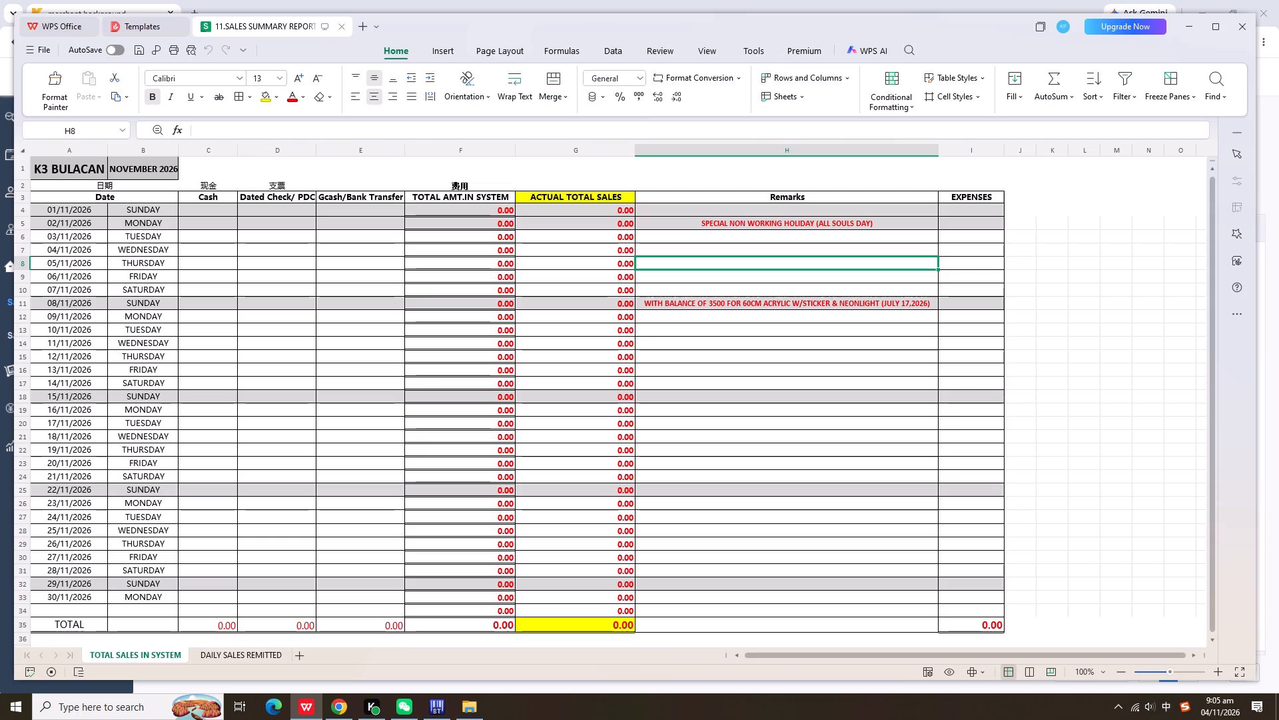
# Enter 26099 as the Cash amount for 03/11/2026 on the TOTAL SALES IN SYSTEM sheet.
pyautogui.click(207, 238)
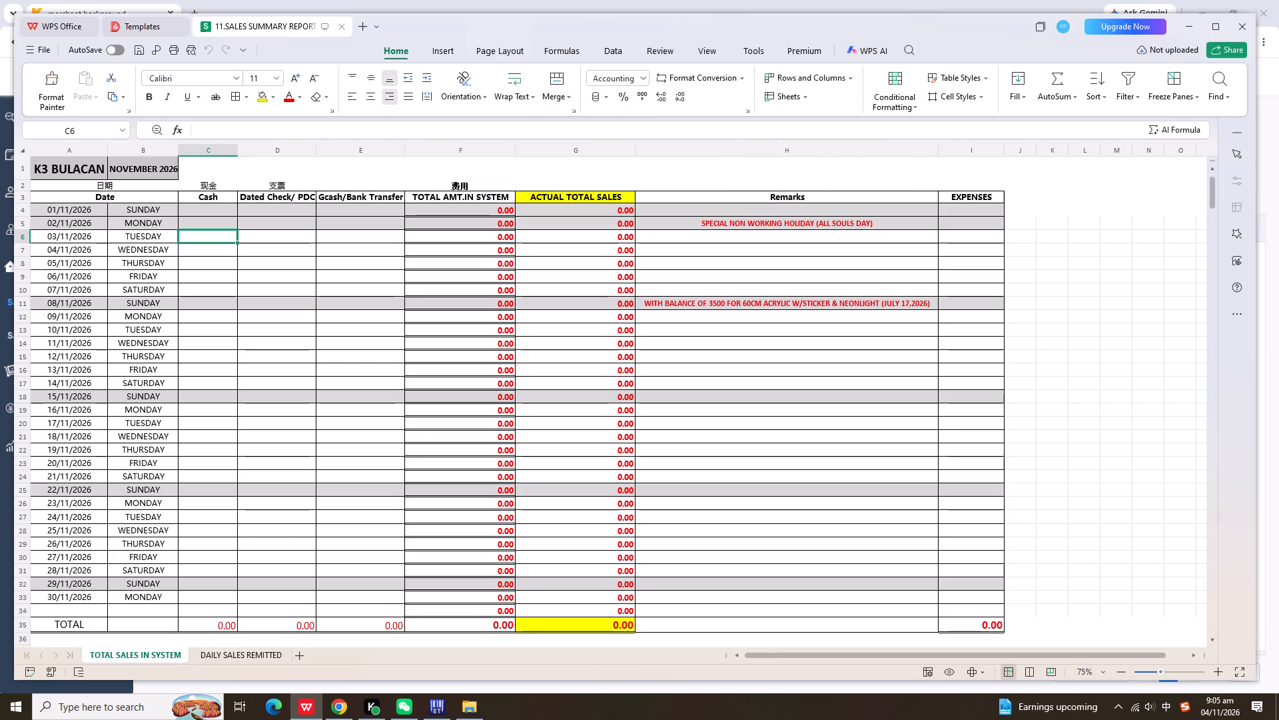
pyautogui.write('26099')
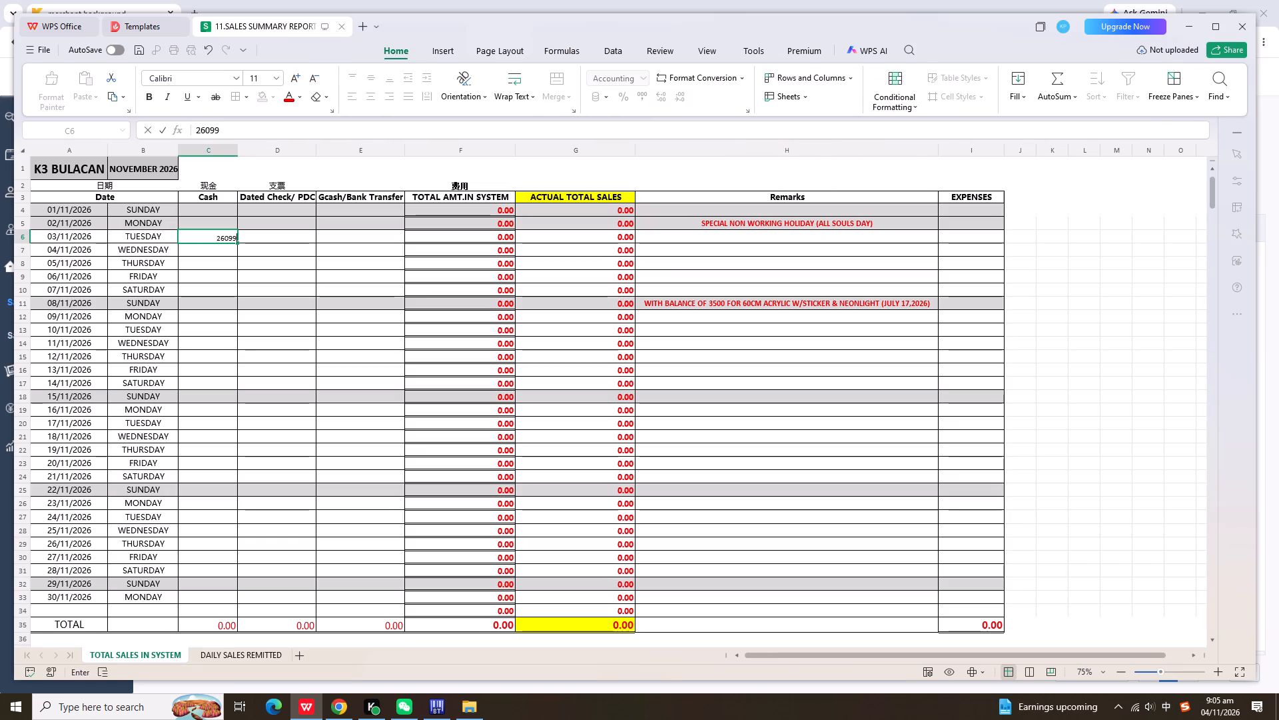
pyautogui.press('Return')
pyautogui.click(325, 236)
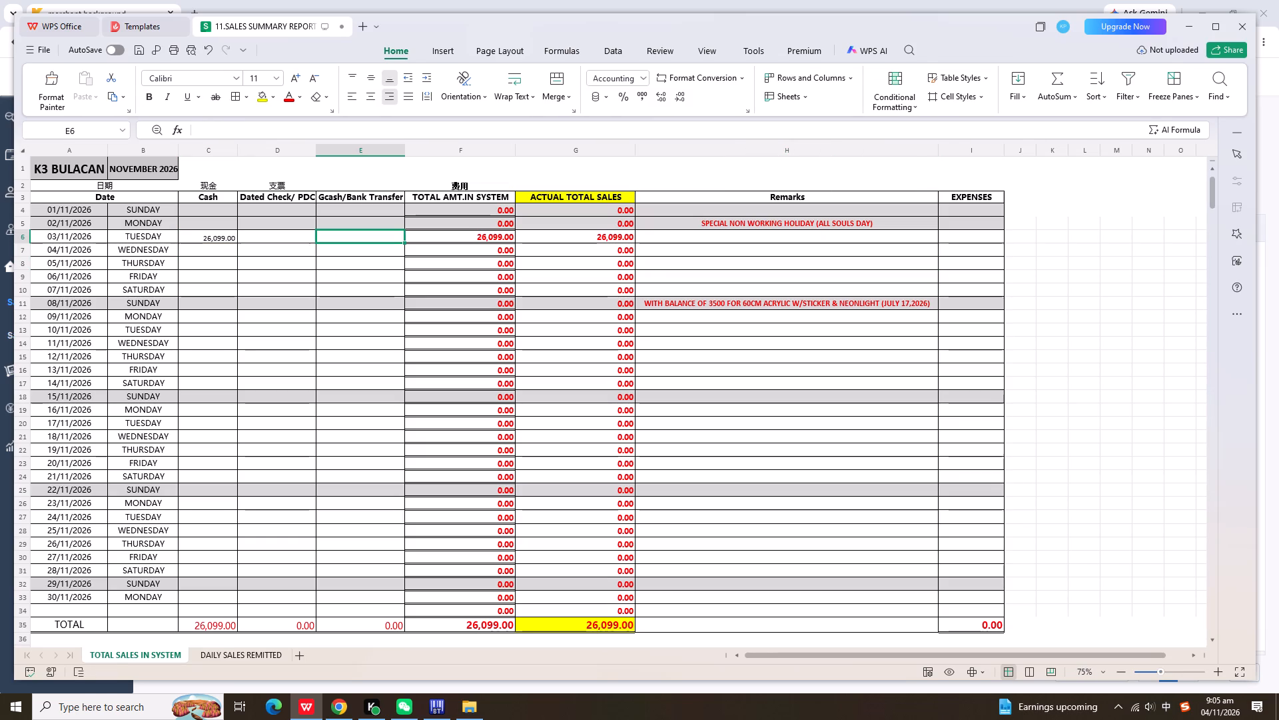
pyautogui.click(340, 705)
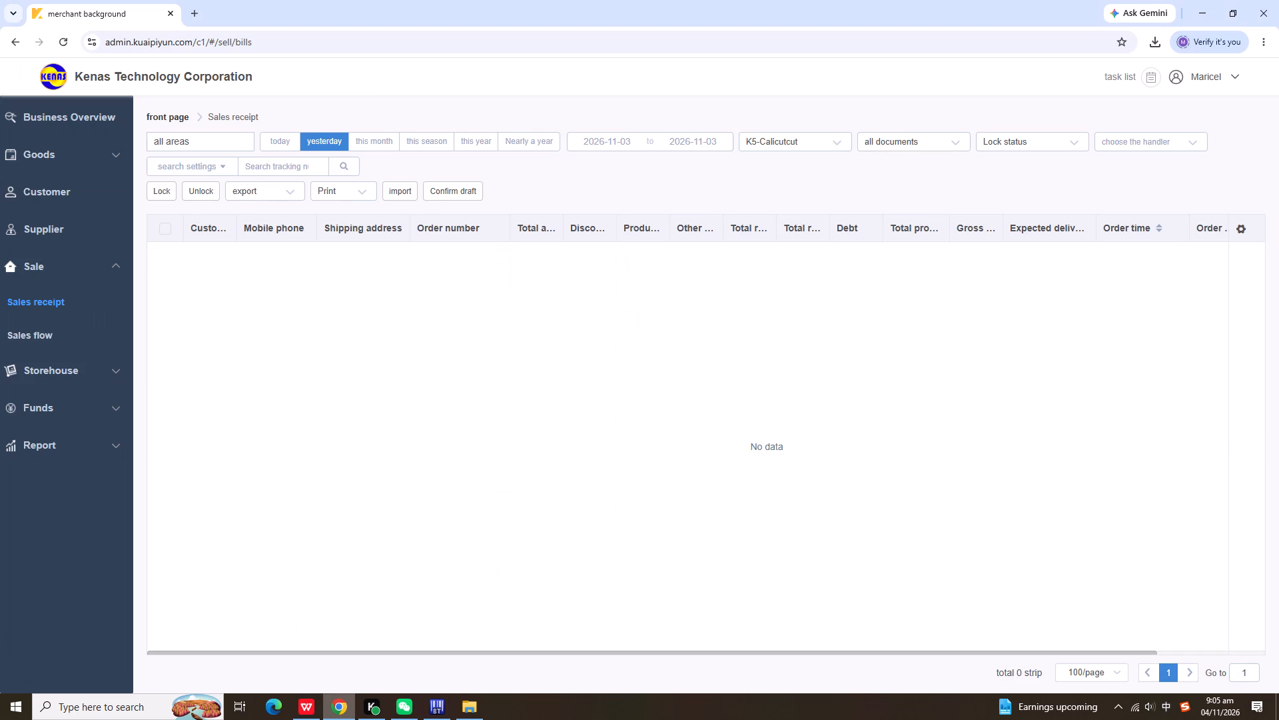
pyautogui.click(1153, 75)
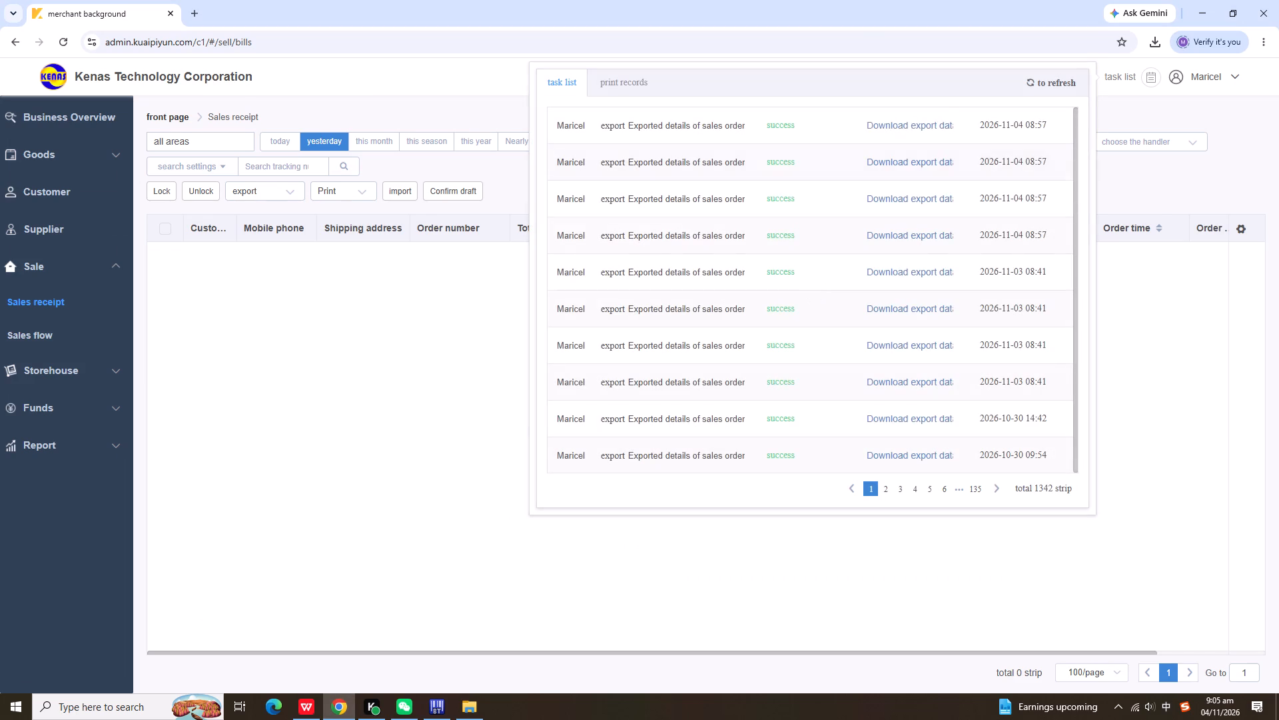
pyautogui.click(917, 164)
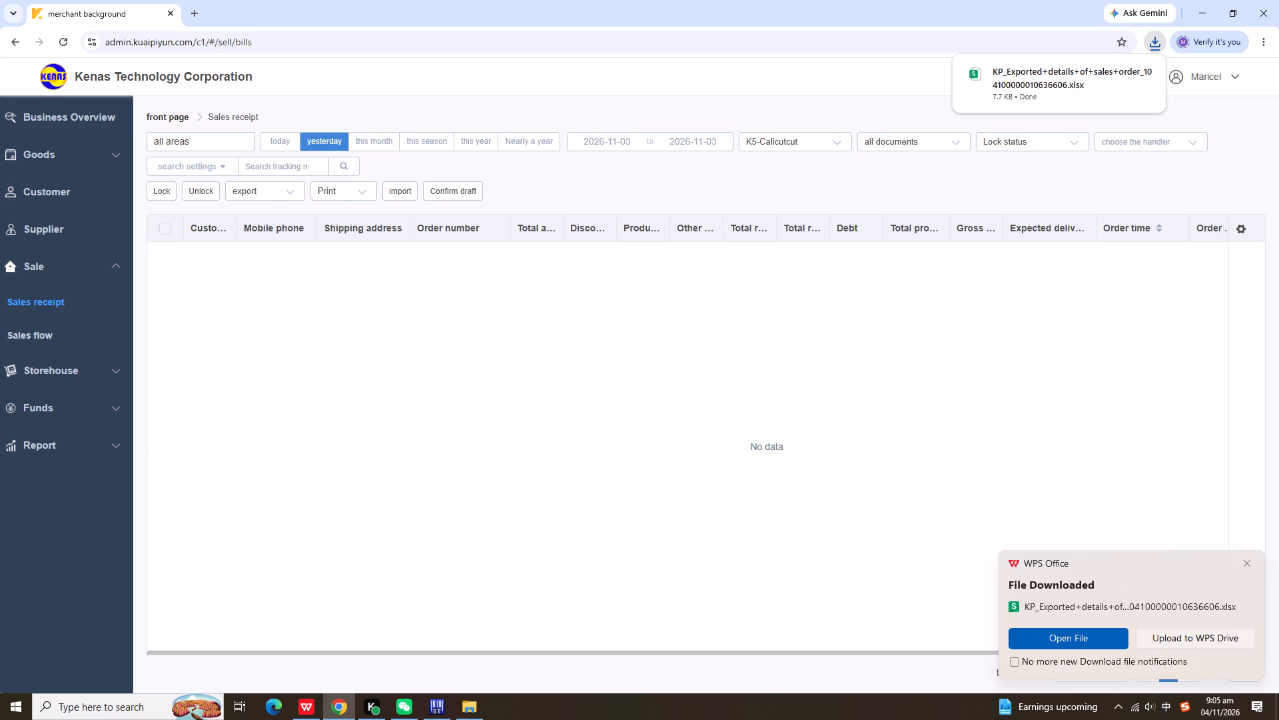
pyautogui.click(1009, 84)
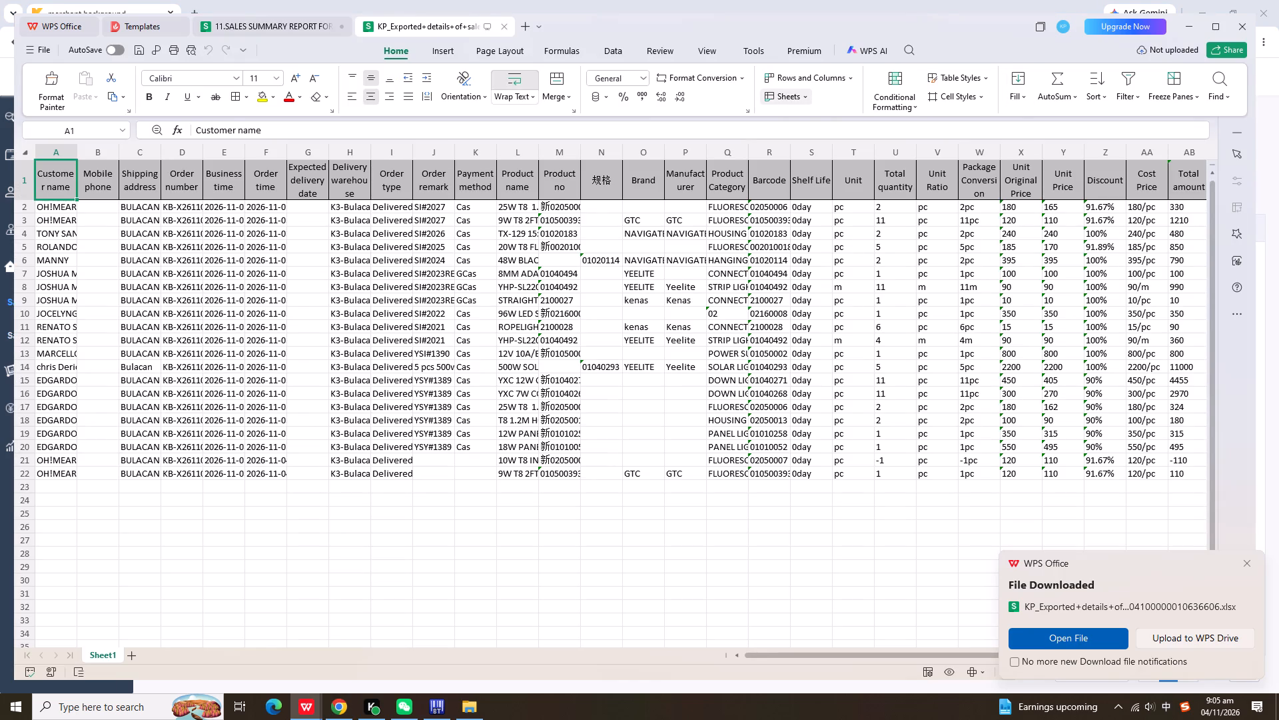
# Delete the export's Mobile phone, Shipping address, Business time, Expected delivery date, Delivery warehouse and Order type columns.
pyautogui.moveTo(110, 154); pyautogui.dragTo(131, 157)
pyautogui.rightClick(131, 157)
pyautogui.click(176, 198)
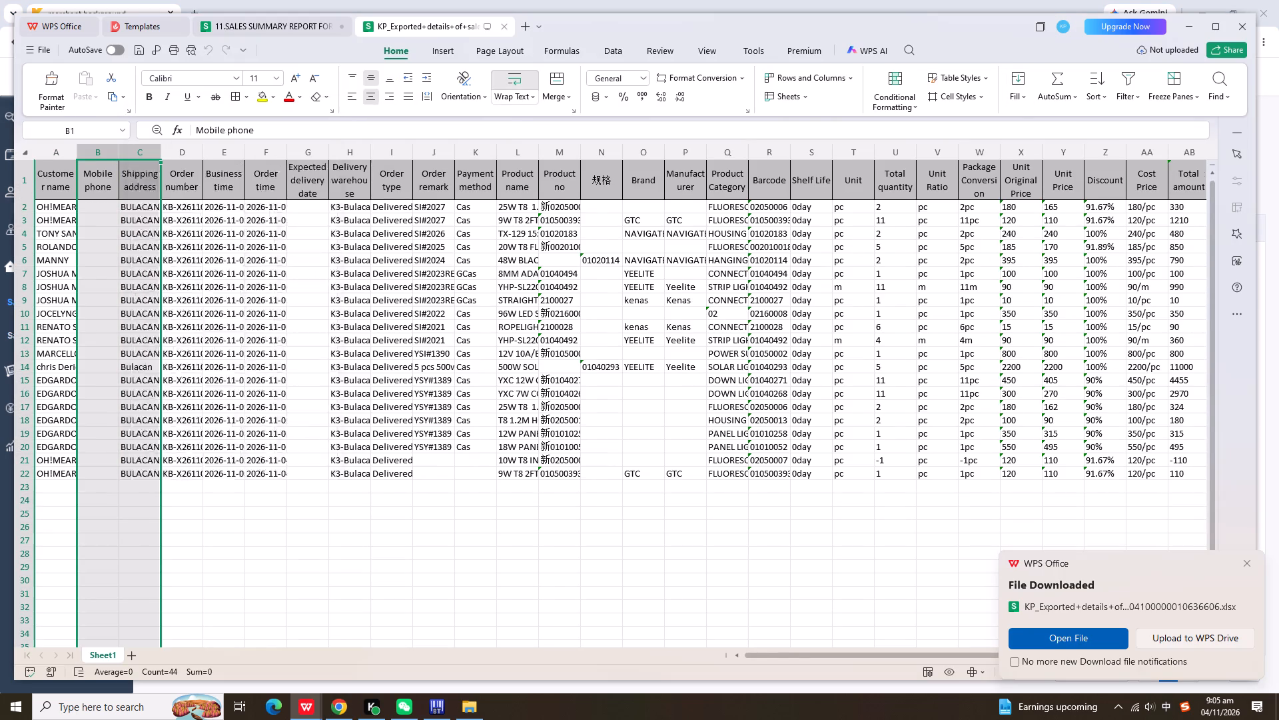
pyautogui.click(145, 157)
pyautogui.rightClick(145, 157)
pyautogui.click(173, 207)
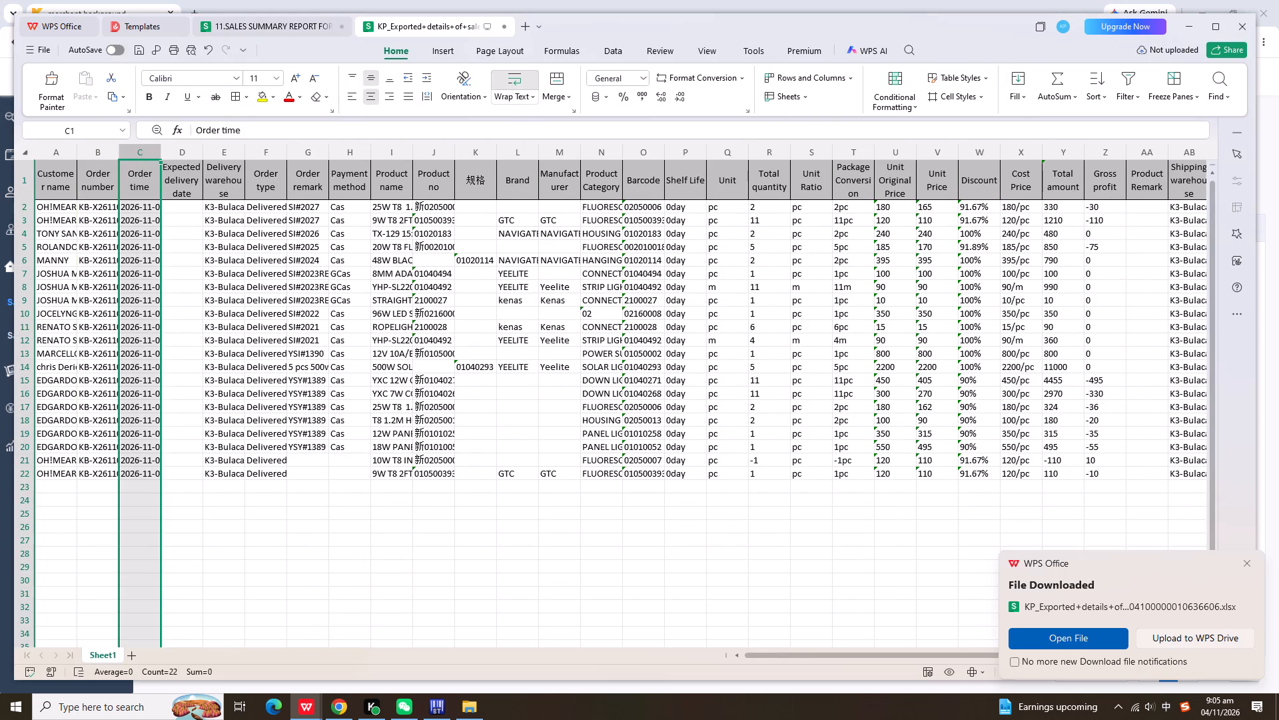
pyautogui.moveTo(183, 157); pyautogui.dragTo(260, 155)
pyautogui.rightClick(260, 155)
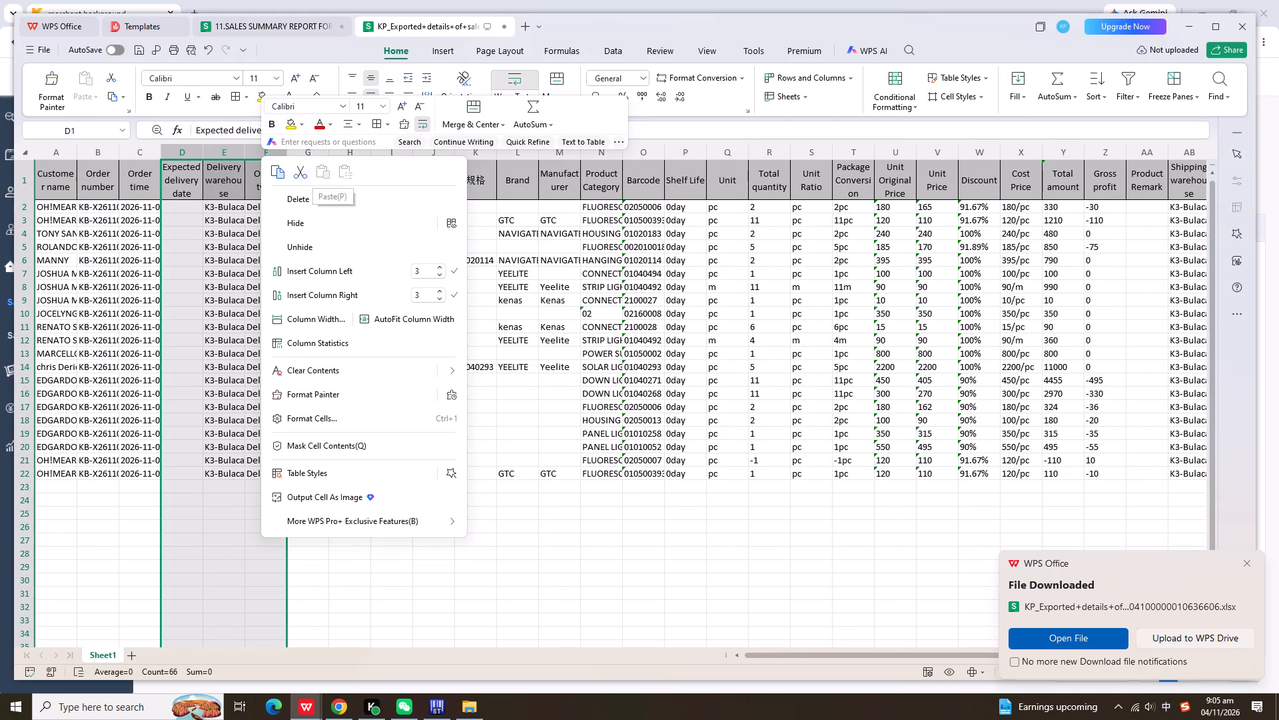
pyautogui.click(331, 193)
# Delete the export's Product no, 規格, Brand, Manufacturer, Product Category and Shelf Life columns.
pyautogui.moveTo(312, 157); pyautogui.dragTo(368, 157)
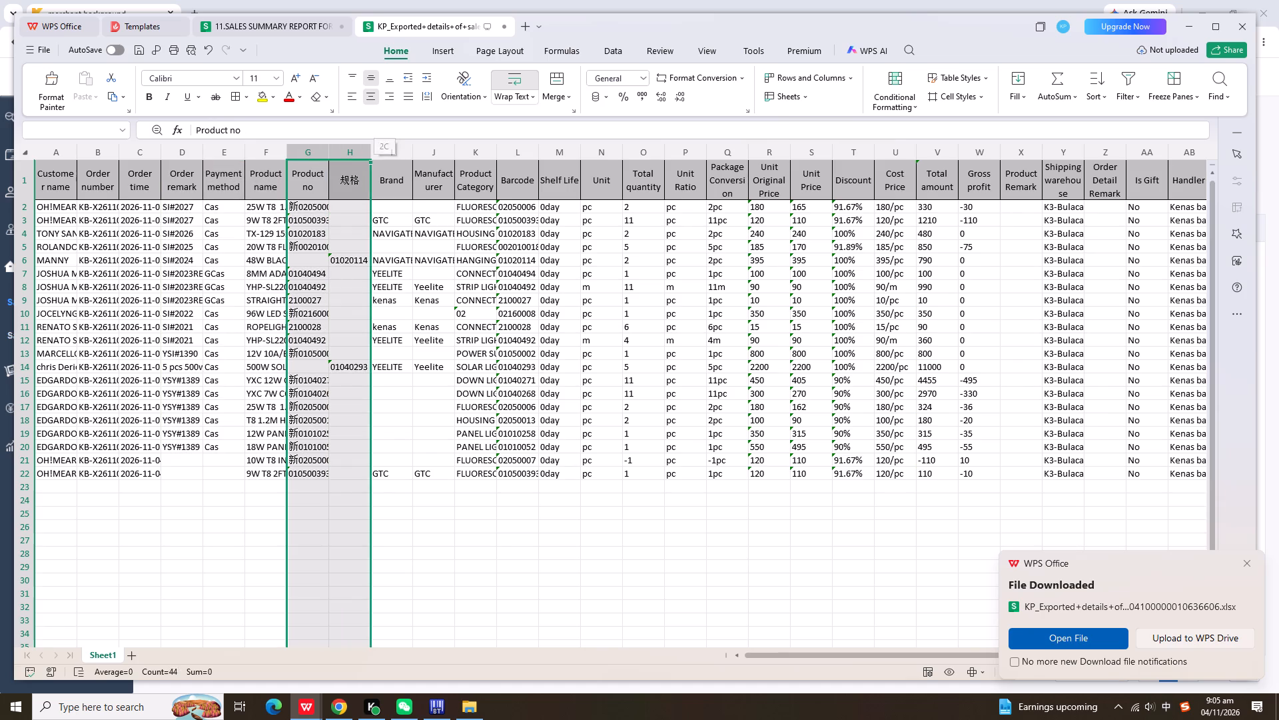
pyautogui.moveTo(368, 157); pyautogui.dragTo(460, 160)
pyautogui.rightClick(460, 160)
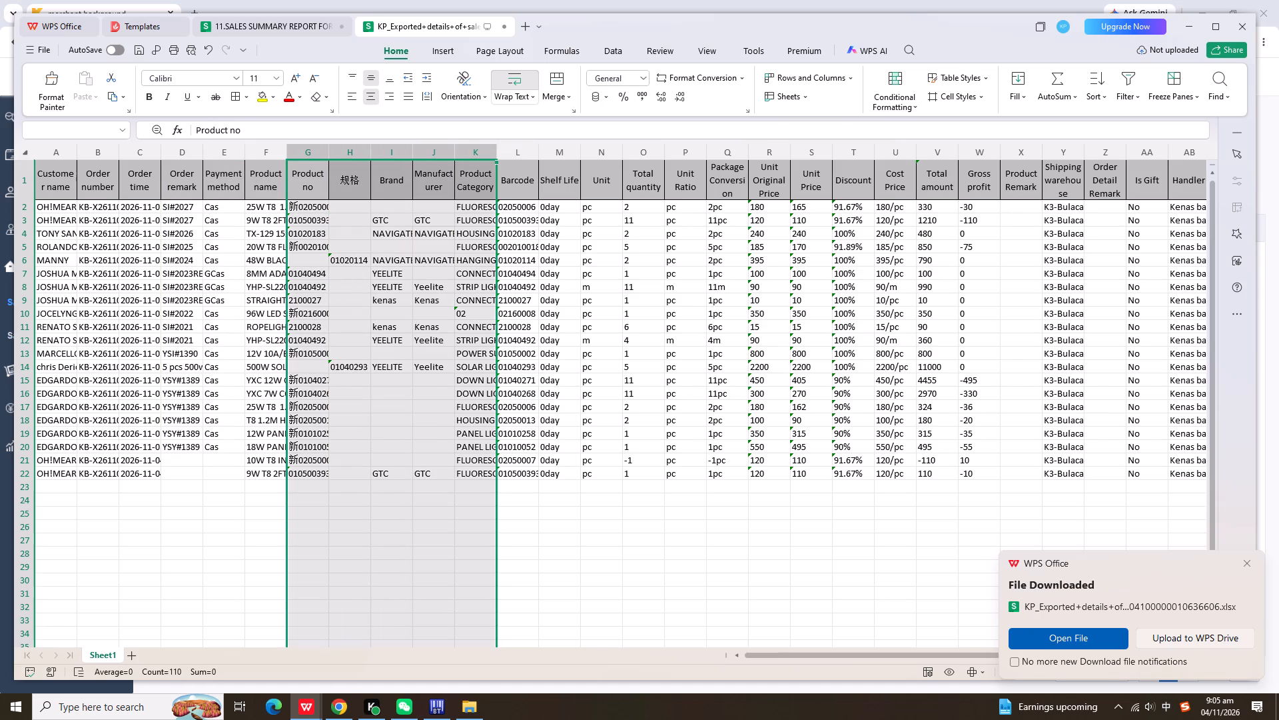
pyautogui.rightClick(474, 155)
pyautogui.click(521, 195)
pyautogui.click(353, 158)
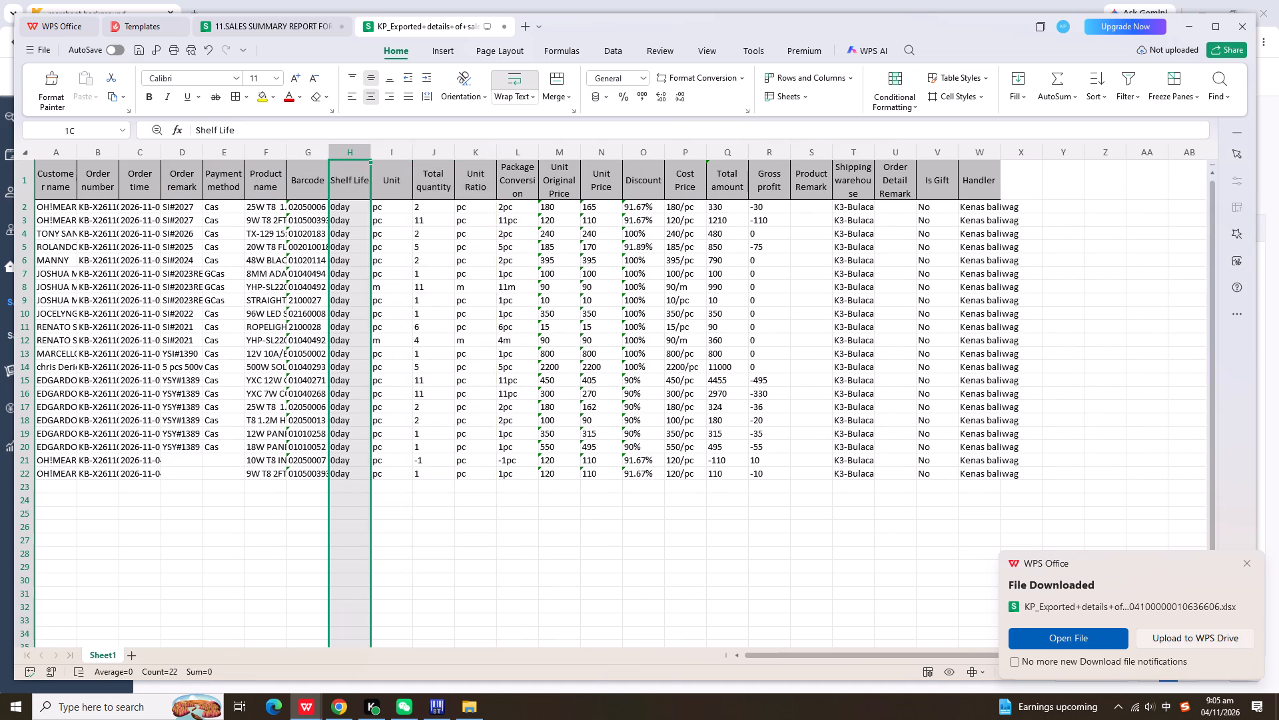
pyautogui.rightClick(353, 158)
pyautogui.click(388, 200)
# Delete the export's Unit Ratio, Package Conversion, Unit Original Price, Discount and Cost Price columns.
pyautogui.moveTo(424, 156); pyautogui.dragTo(508, 159)
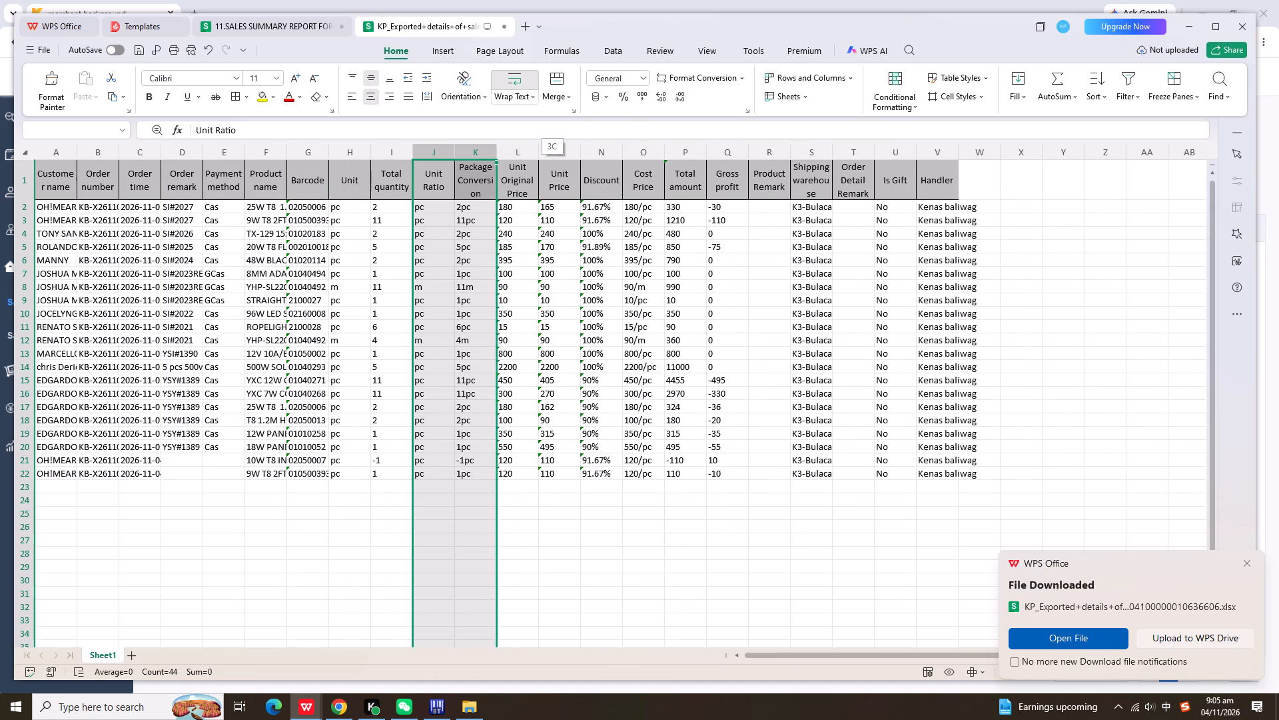
pyautogui.moveTo(508, 159); pyautogui.dragTo(511, 159)
pyautogui.rightClick(511, 159)
pyautogui.click(547, 200)
pyautogui.moveTo(470, 155); pyautogui.dragTo(491, 160)
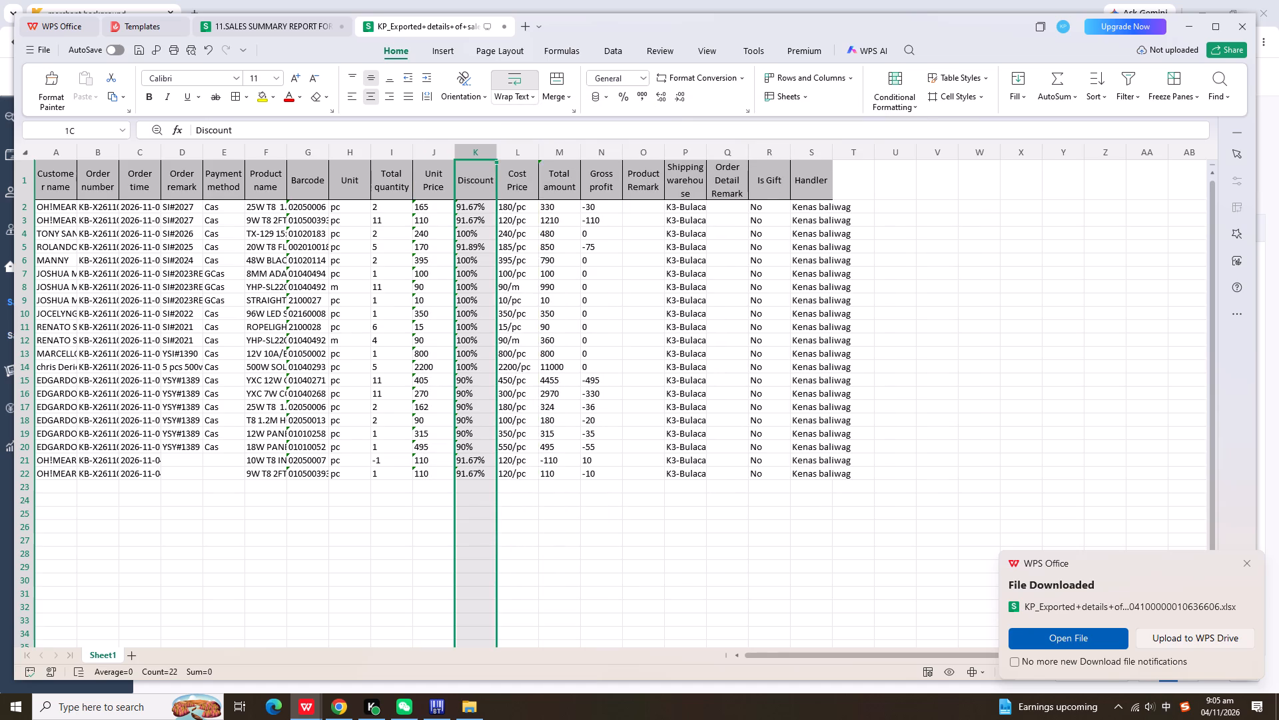
pyautogui.moveTo(491, 160); pyautogui.dragTo(512, 161)
pyautogui.rightClick(510, 155)
pyautogui.click(550, 195)
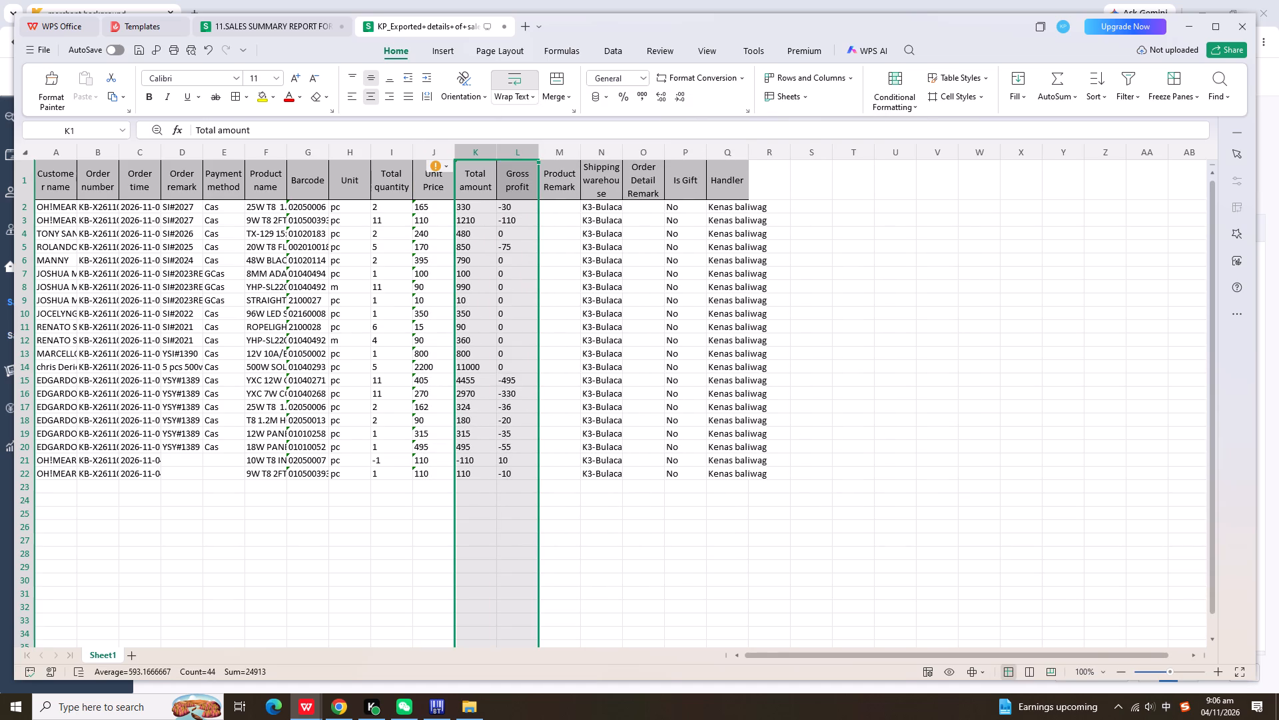
# Copy the export's Total amount values in rows 2–22 over the Gross profit column.
pyautogui.moveTo(473, 208); pyautogui.dragTo(480, 474)
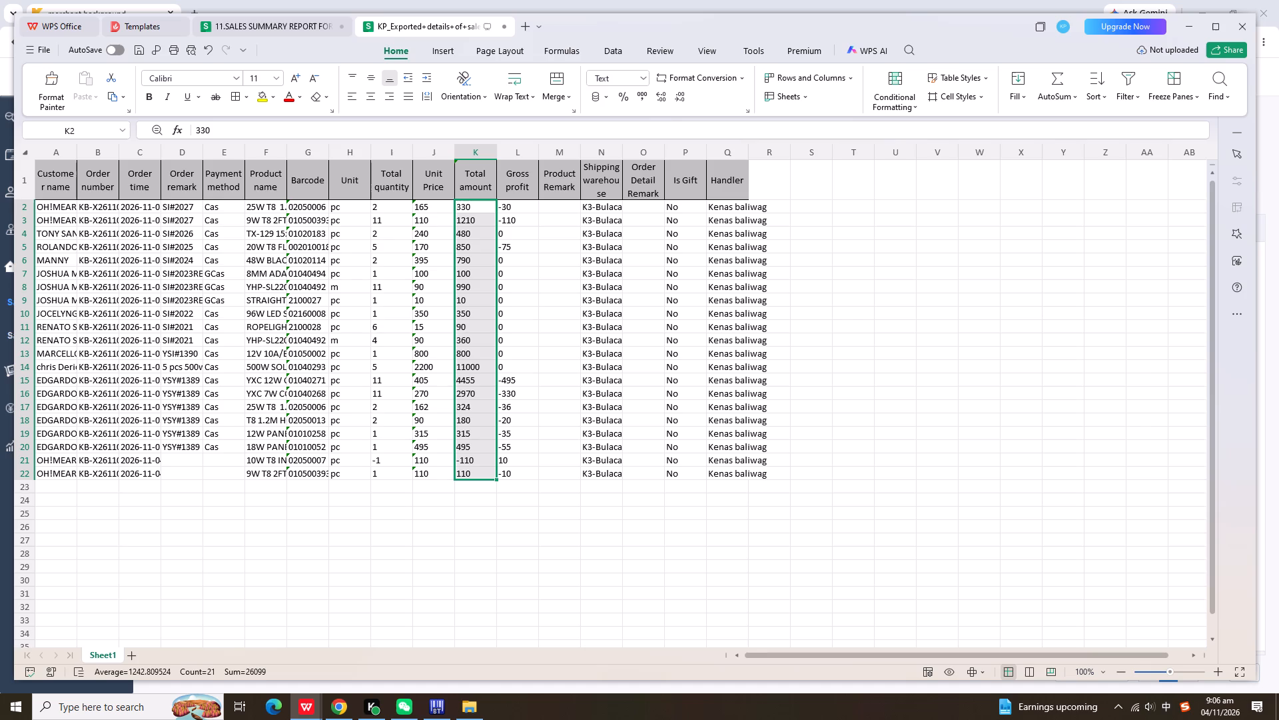
pyautogui.rightClick(486, 207)
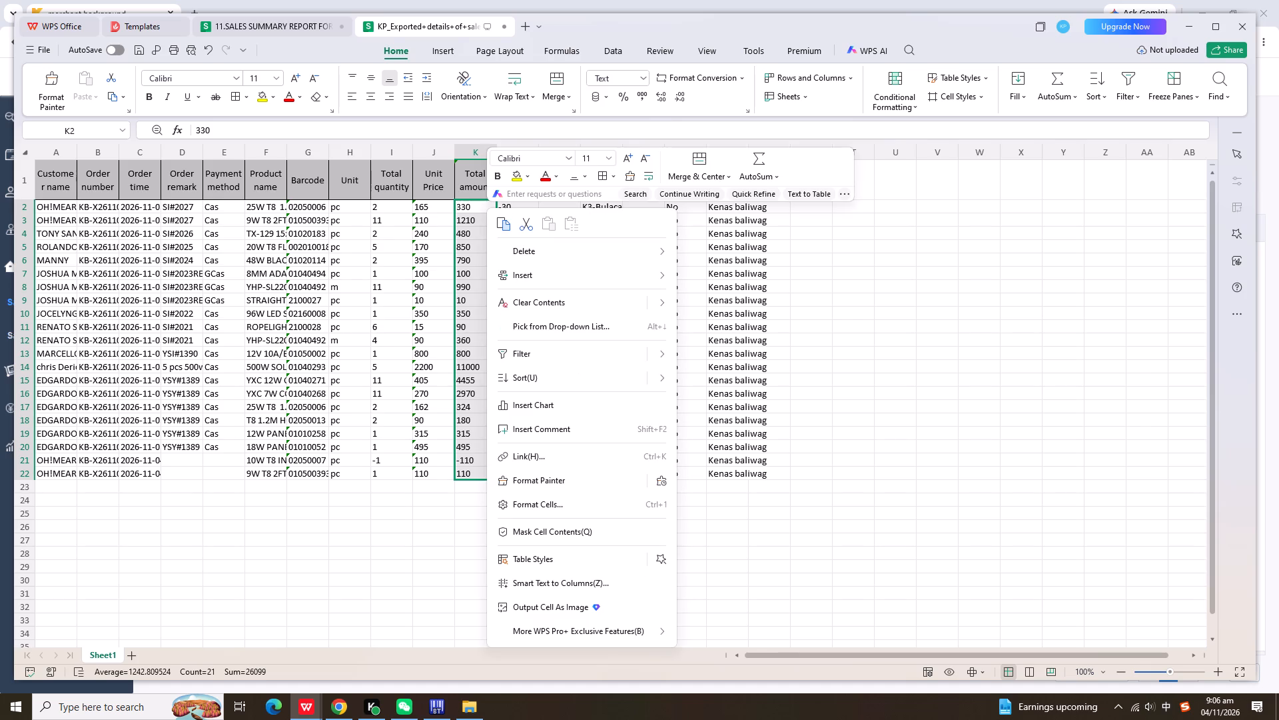
pyautogui.click(506, 221)
pyautogui.click(514, 207)
pyautogui.rightClick(514, 207)
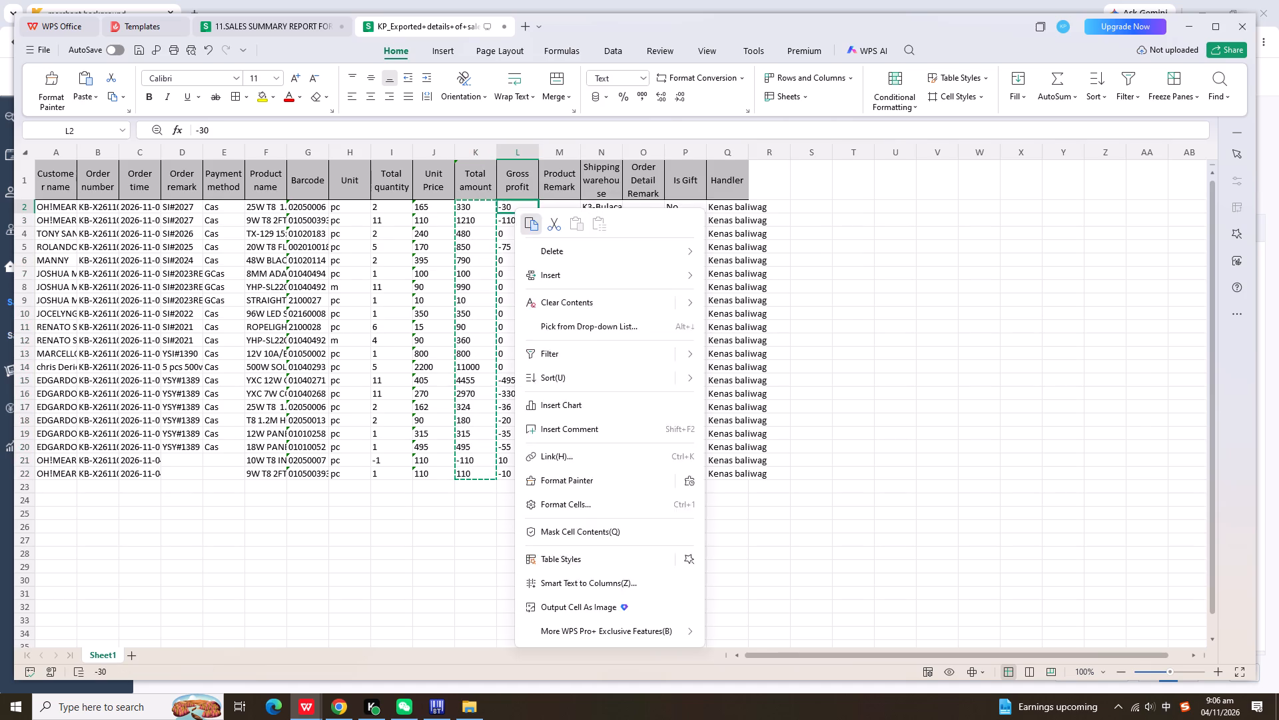
pyautogui.click(578, 226)
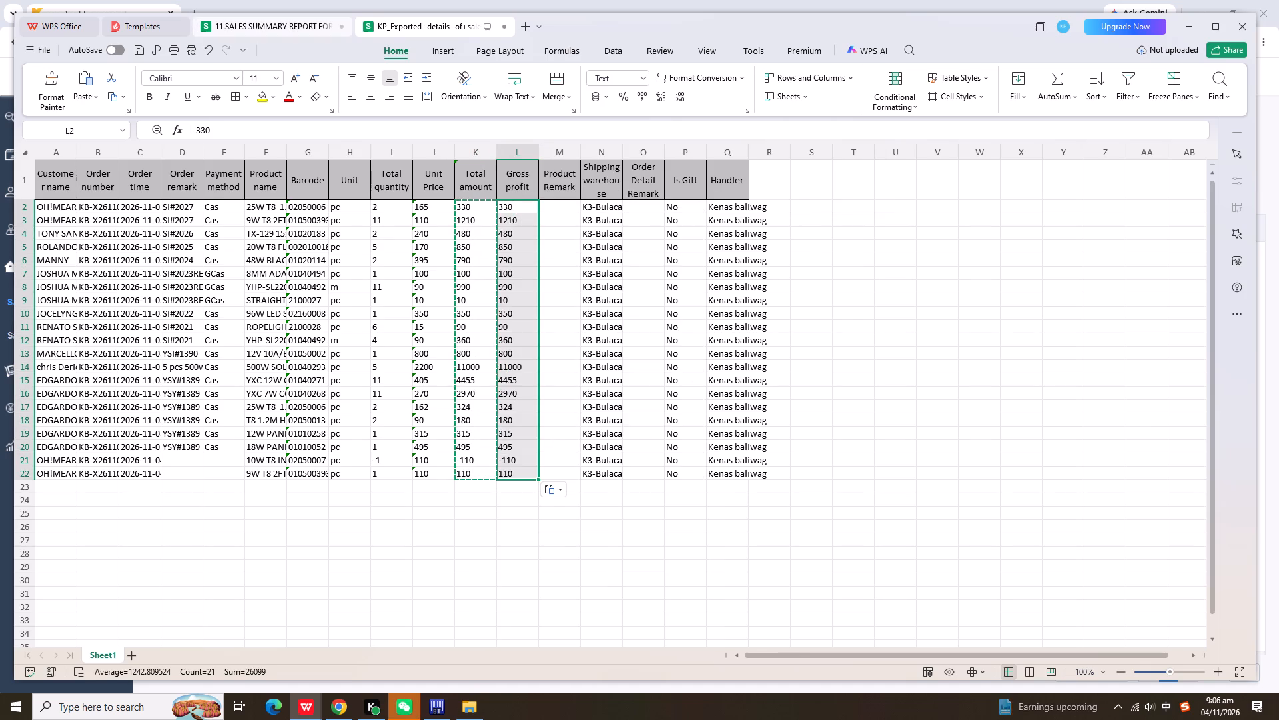
pyautogui.click(410, 715)
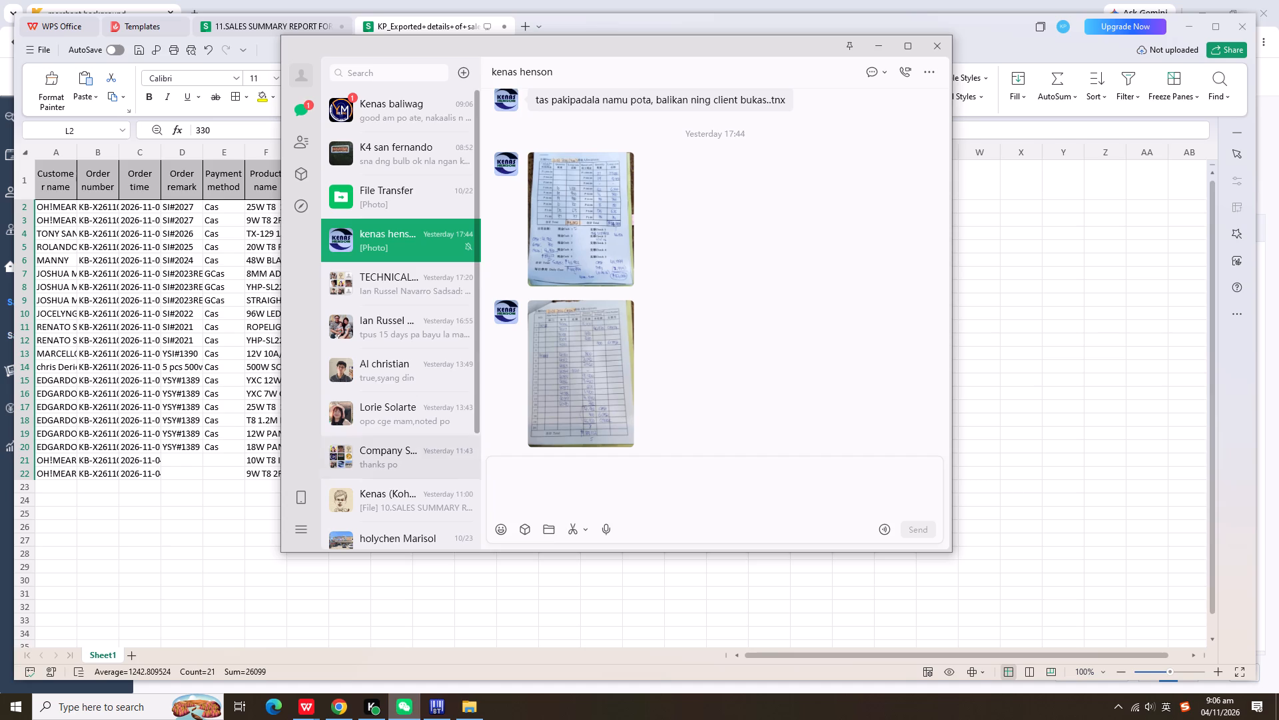
pyautogui.click(436, 115)
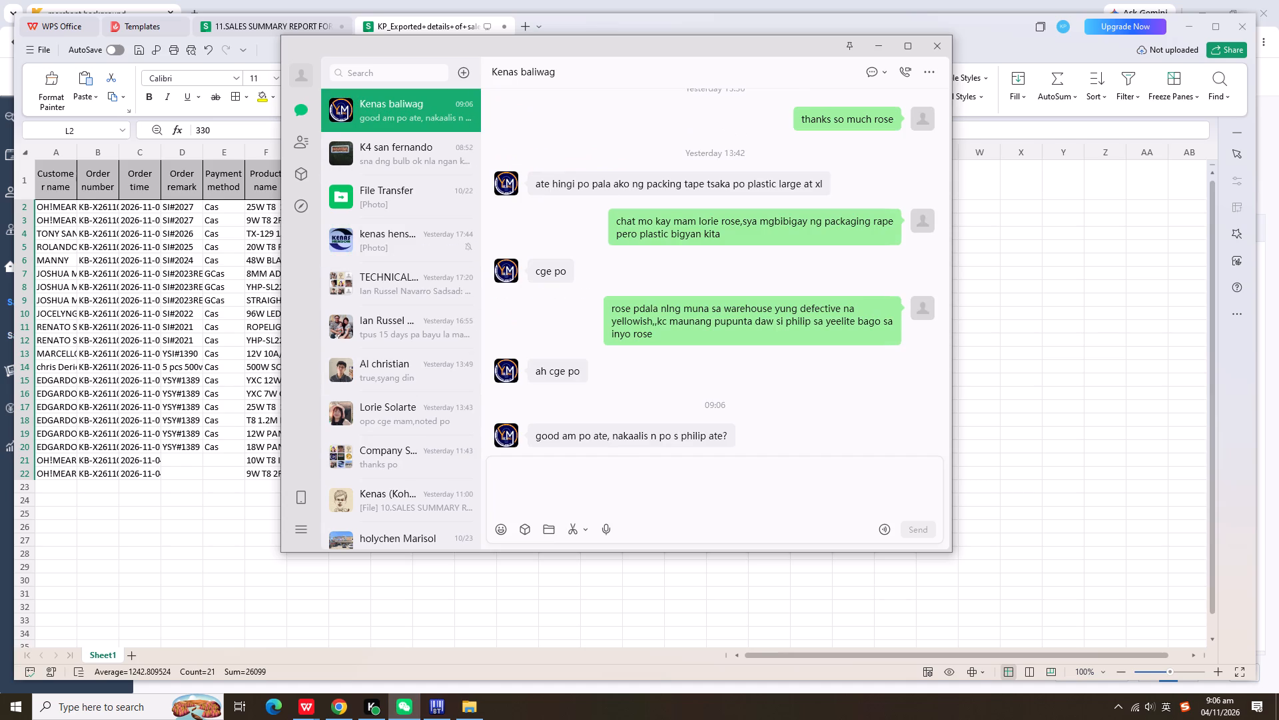
pyautogui.click(508, 488)
pyautogui.write('oo rose')
pyautogui.press('Return')
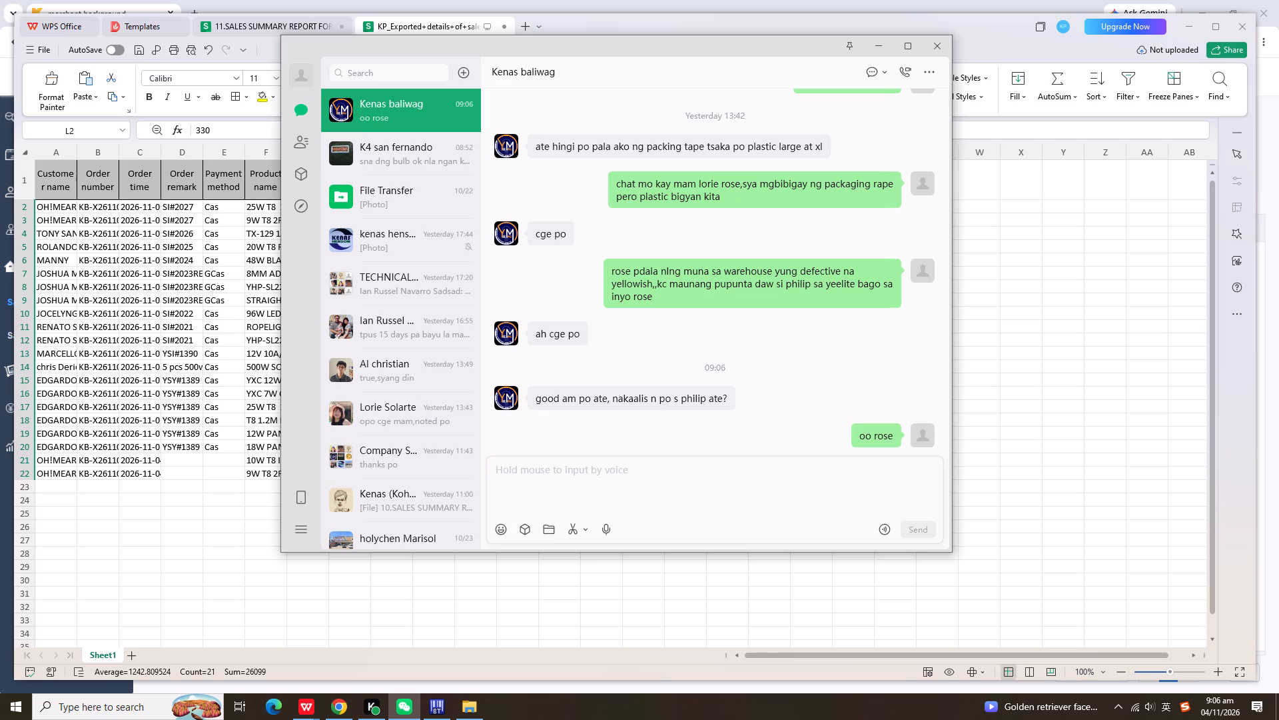
pyautogui.write('knina png konti rose')
pyautogui.press('Return')
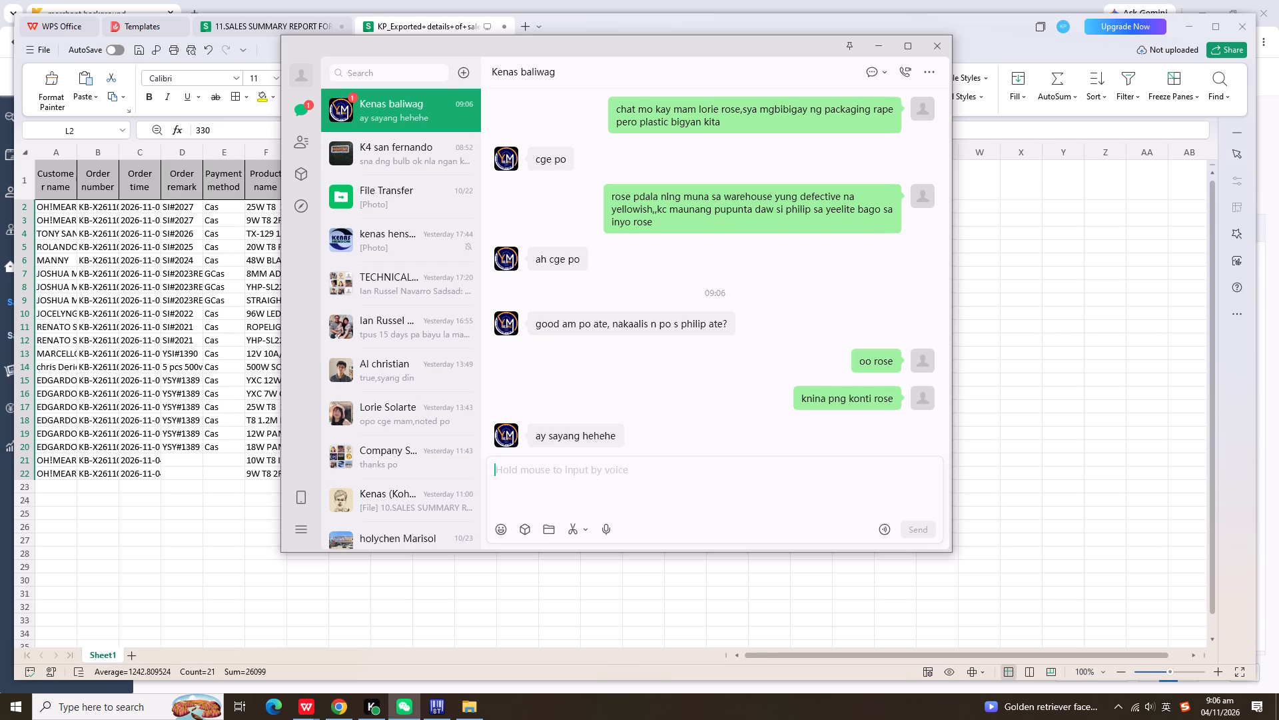
pyautogui.write('di ka agad nf')
pyautogui.press('BackSpace')
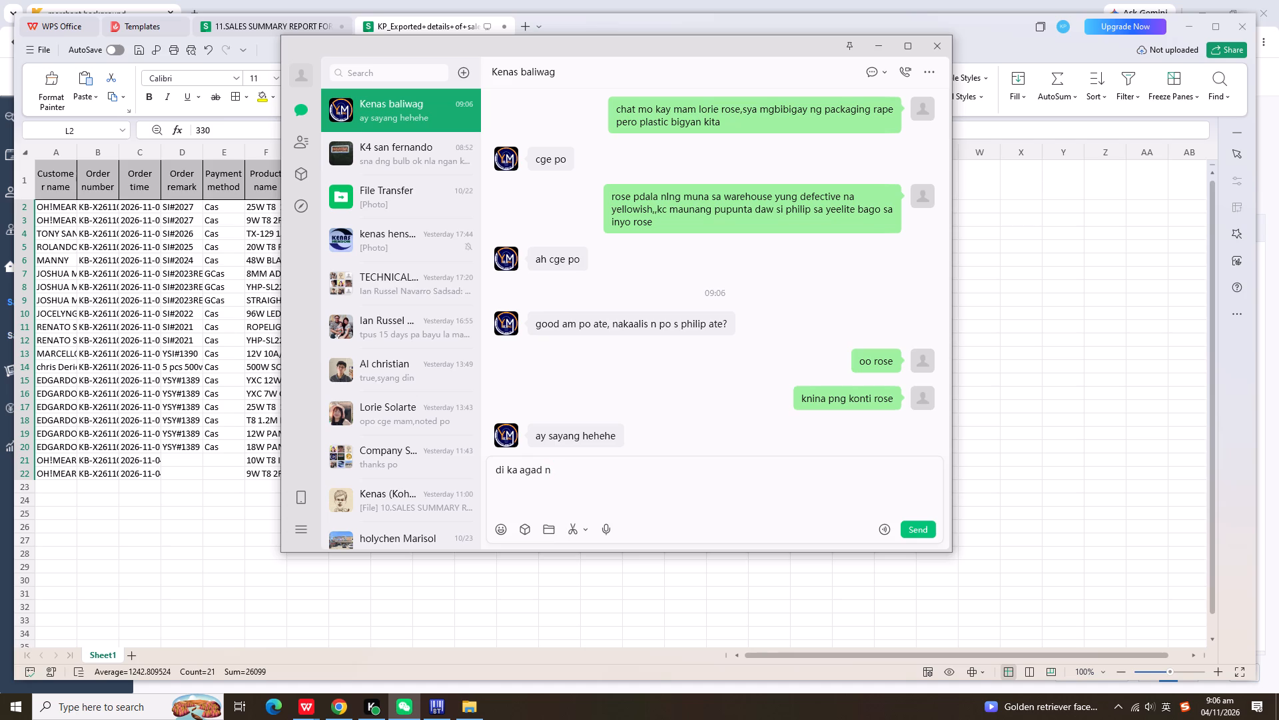
pyautogui.write('gchat or ngcall rose')
pyautogui.press('Return')
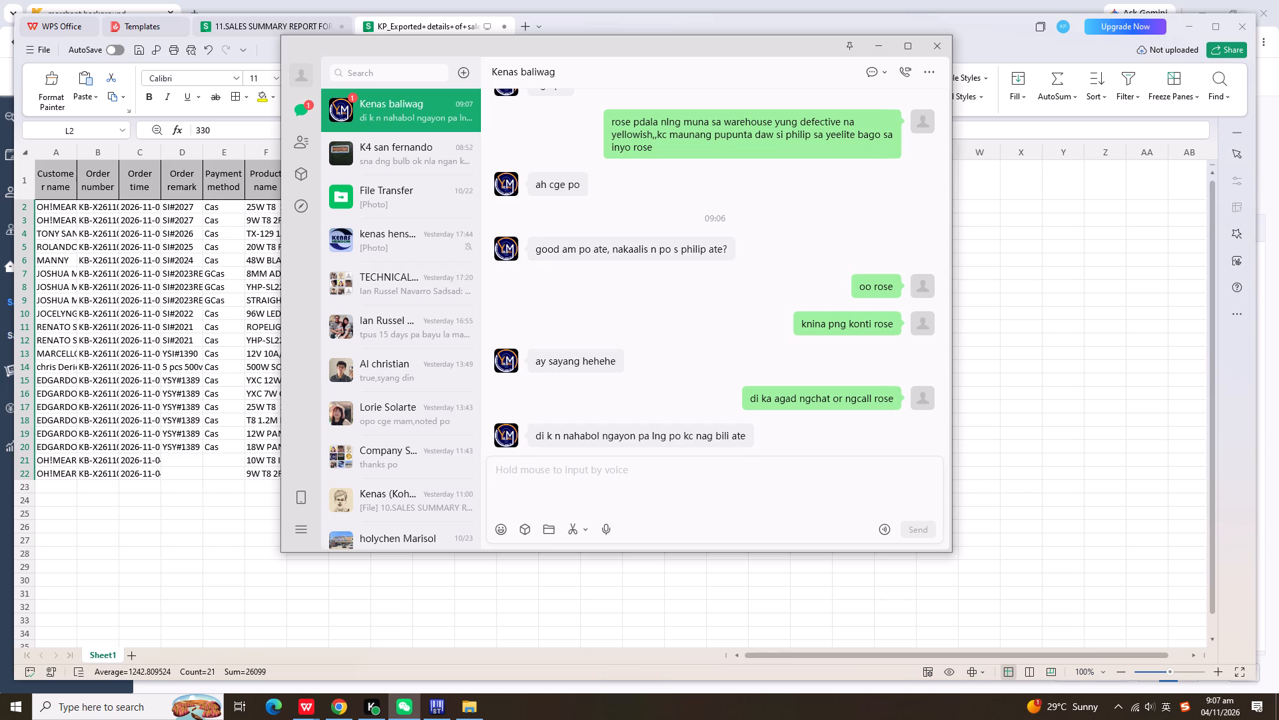
pyautogui.write('ano bng item yun?')
pyautogui.press('Return')
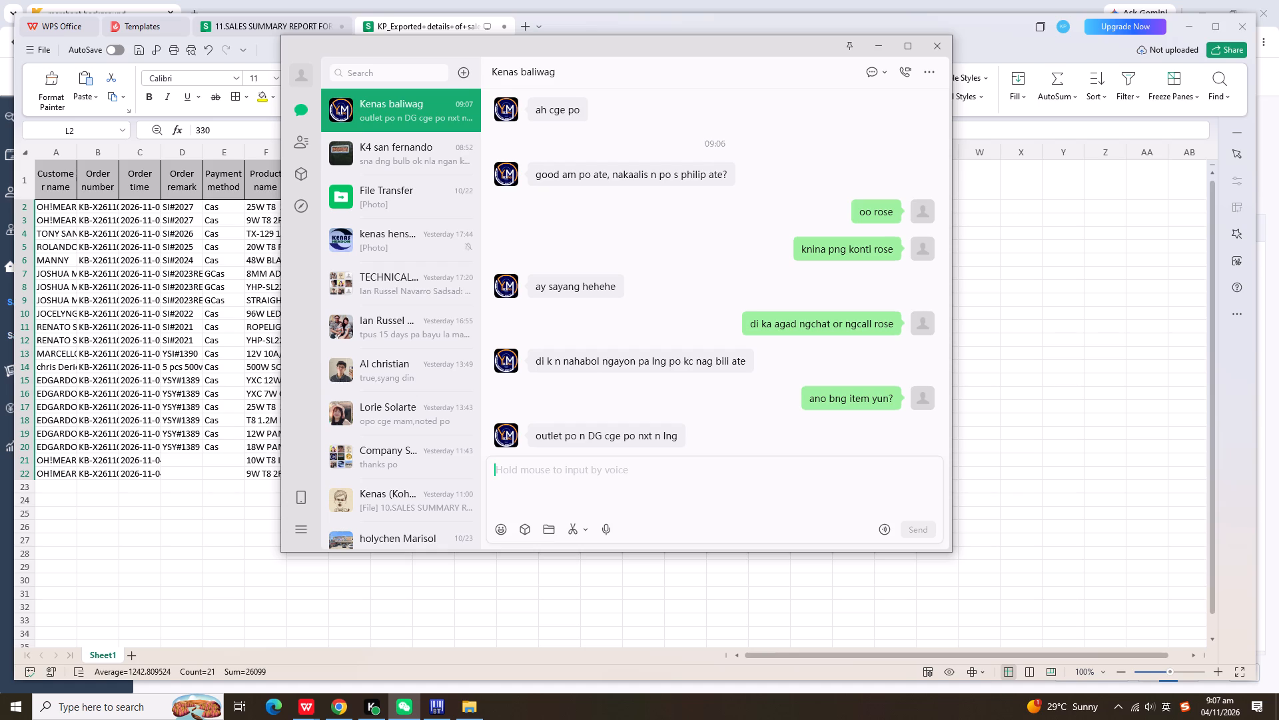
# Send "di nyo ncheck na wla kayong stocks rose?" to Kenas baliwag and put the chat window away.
pyautogui.write('di nyo chec')
pyautogui.press('BackSpace')
pyautogui.press('BackSpace')
pyautogui.press('BackSpace')
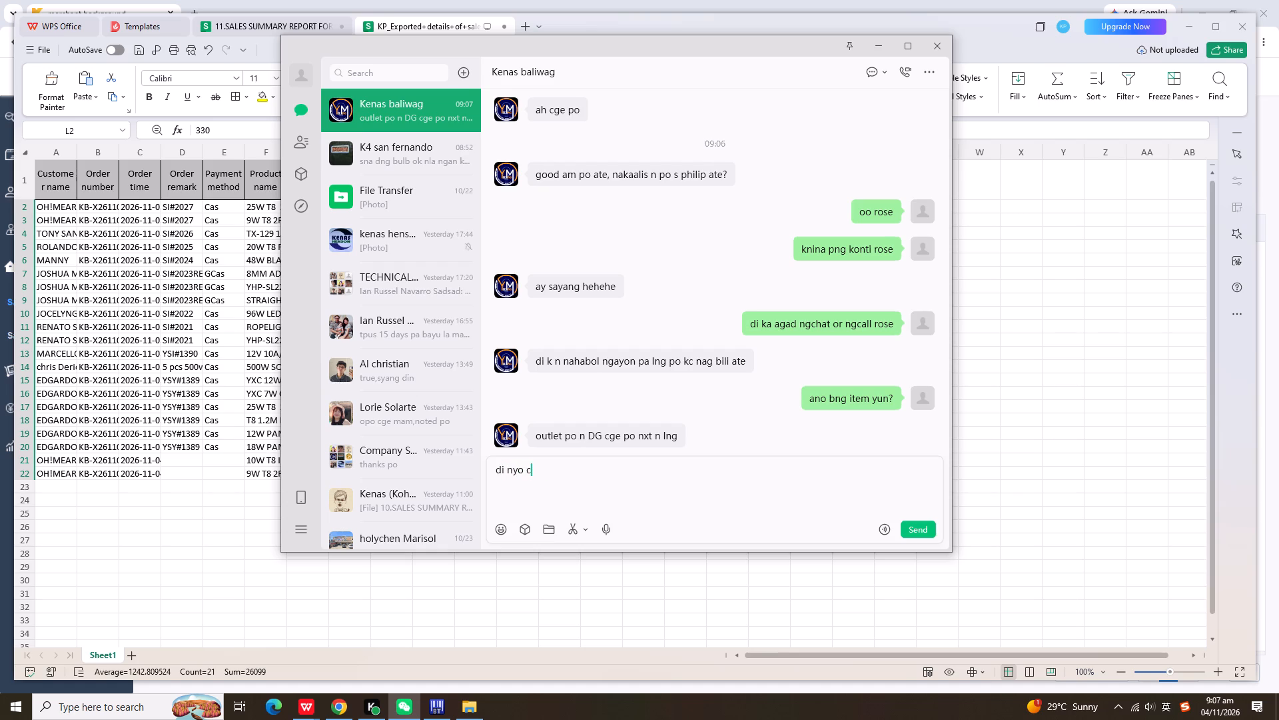
pyautogui.press('BackSpace')
pyautogui.write('ncheck na wla kayong stocks')
pyautogui.press('space')
pyautogui.write('rose?')
pyautogui.press('Return')
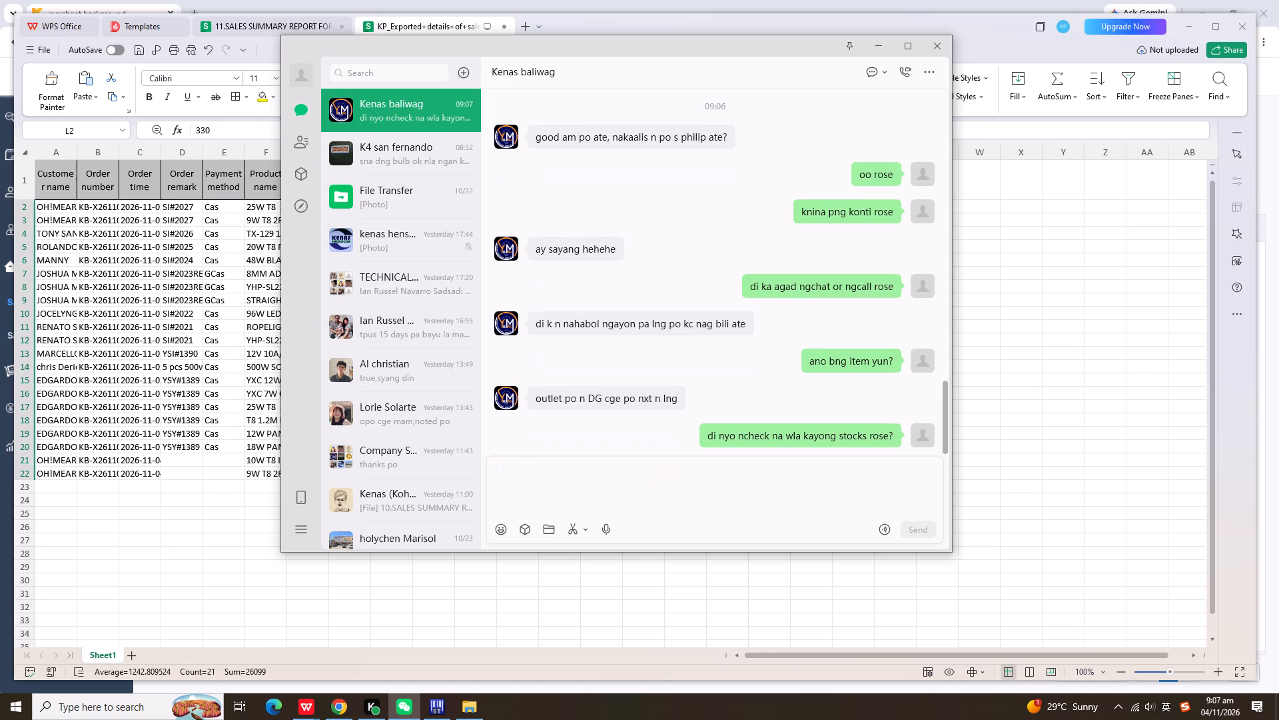
pyautogui.click(877, 43)
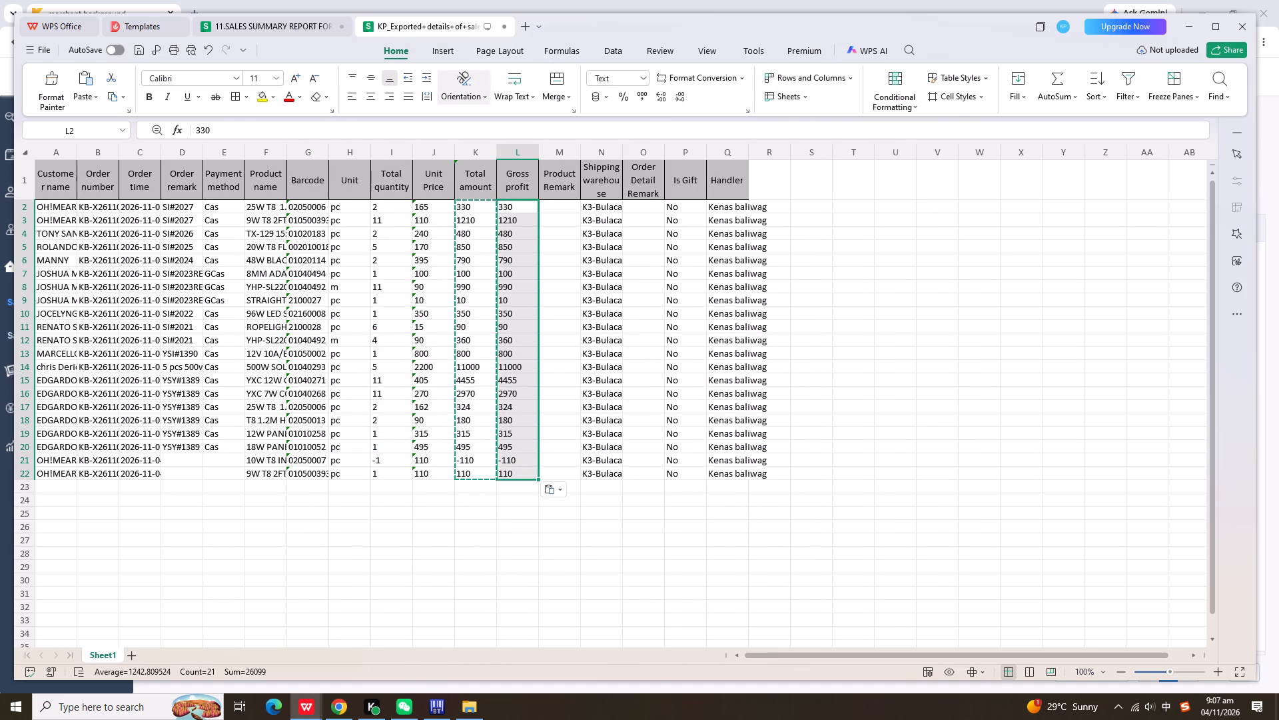
# In the November summary's DAILY SALES REMITTED sheet, insert a copy of blank rows 2–9 in the first section.
pyautogui.click(308, 15)
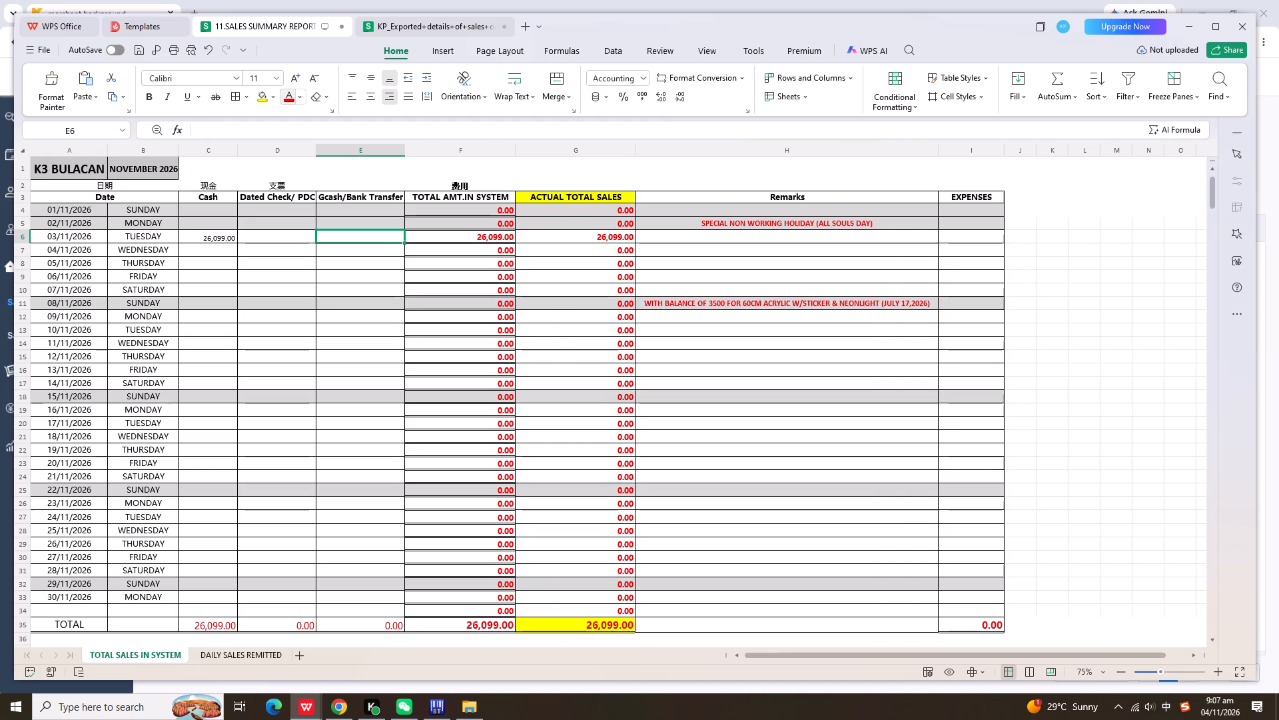
pyautogui.click(255, 659)
pyautogui.scroll(4, 505, 255)
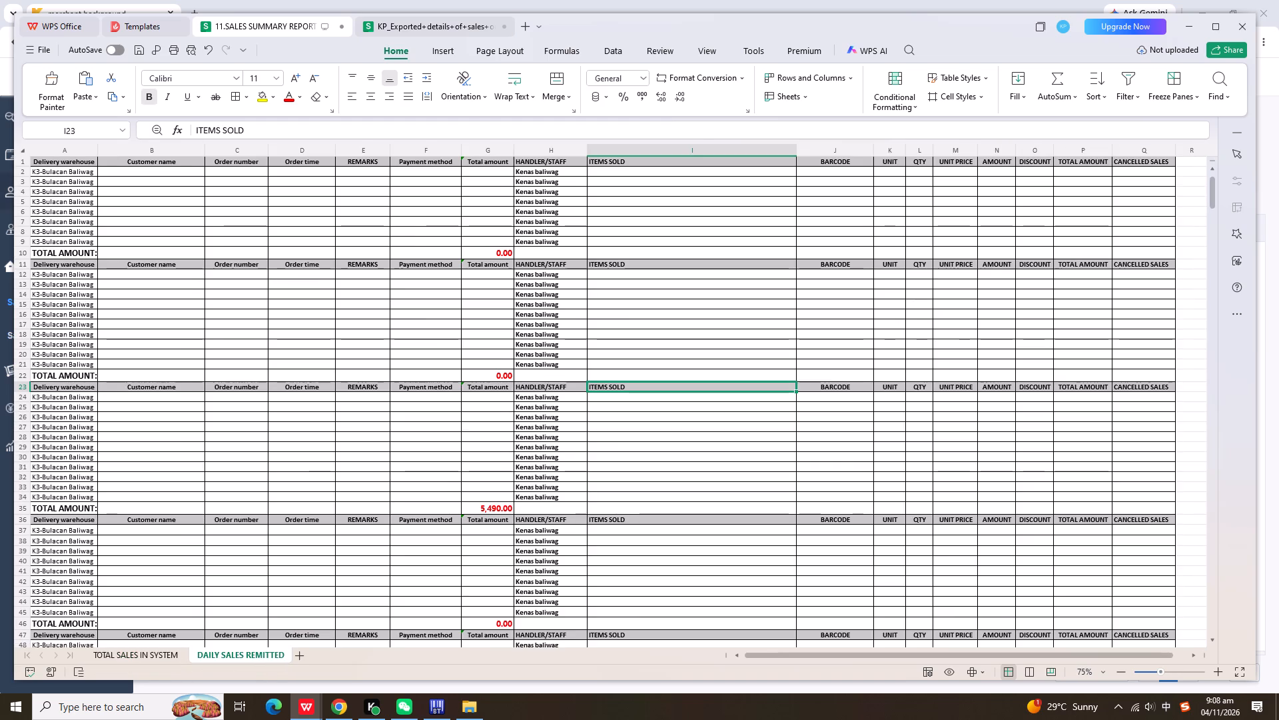
pyautogui.moveTo(25, 173); pyautogui.dragTo(20, 242)
pyautogui.rightClick(20, 242)
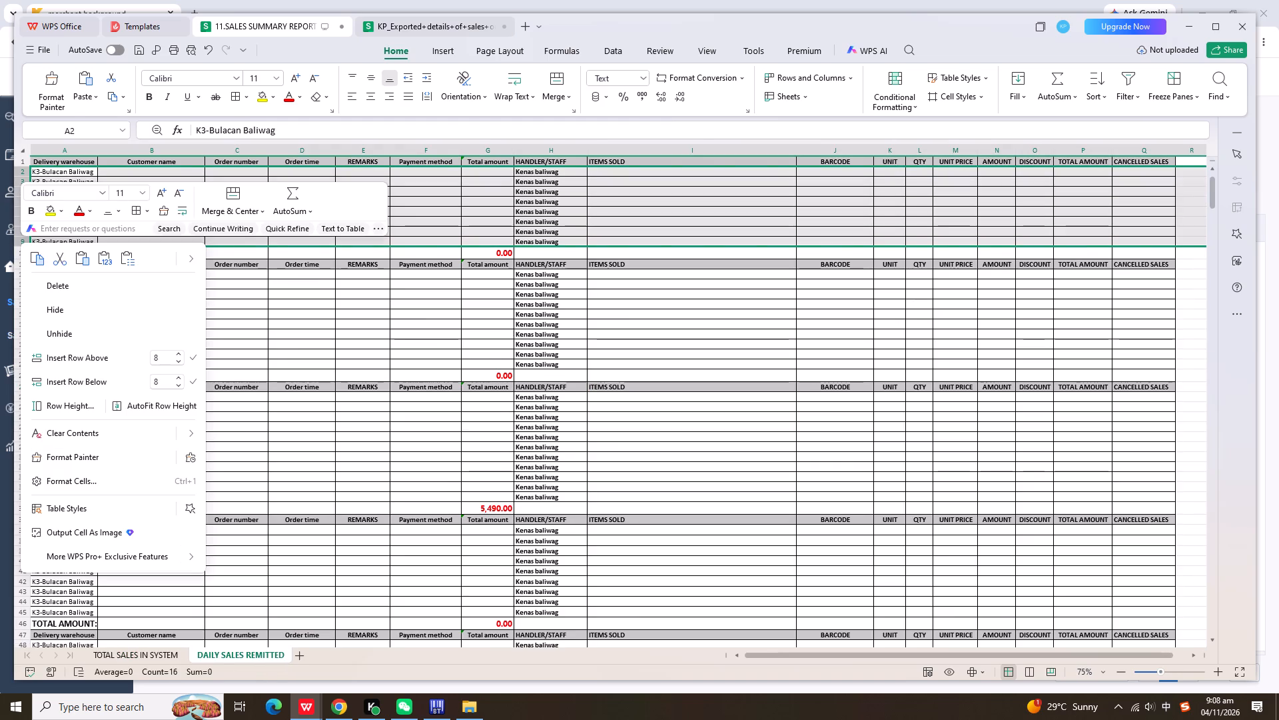
pyautogui.click(37, 261)
pyautogui.rightClick(21, 229)
pyautogui.click(90, 352)
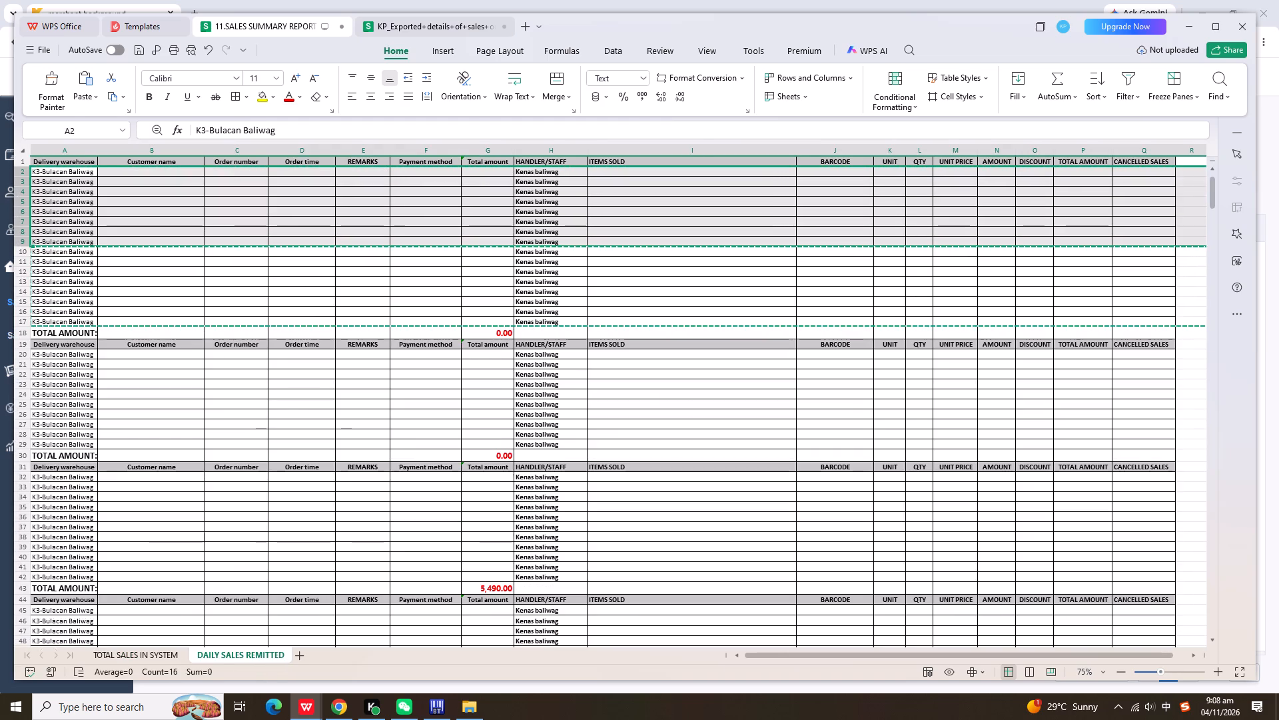
# Insert a second copy of blank rows 2–9 in the first section of DAILY SALES REMITTED.
pyautogui.click(424, 23)
pyautogui.click(340, 14)
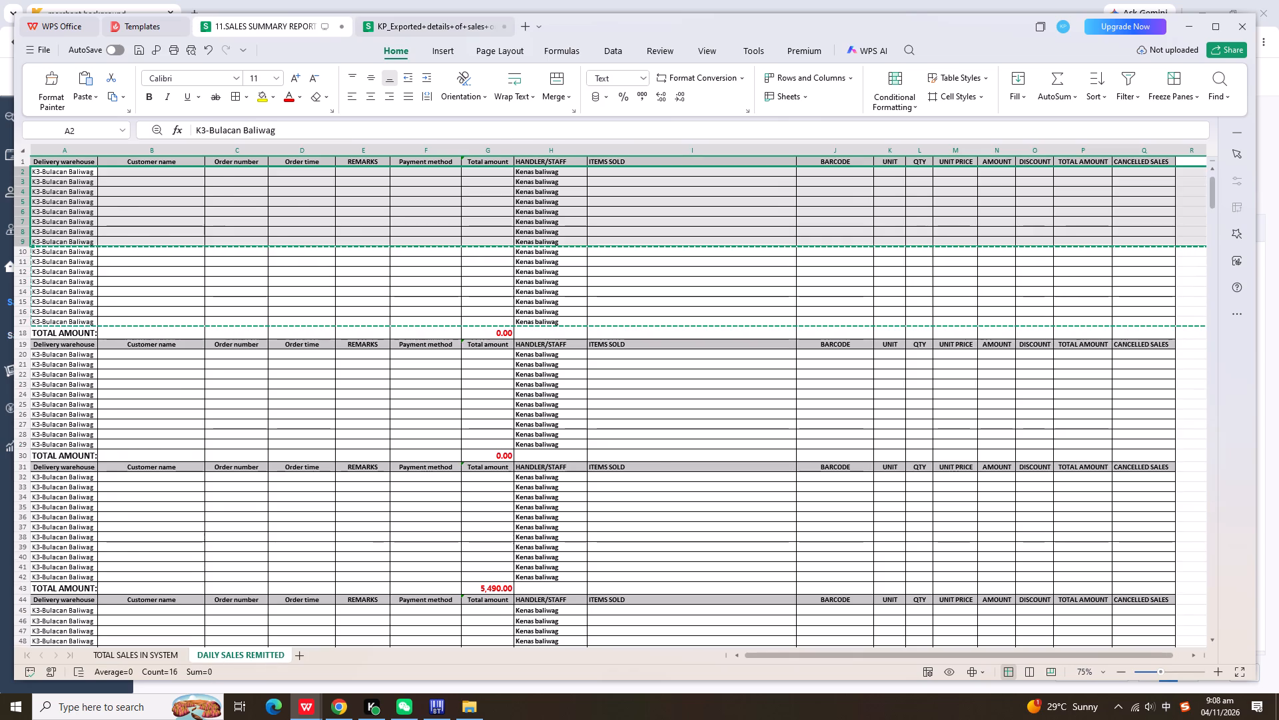
pyautogui.rightClick(17, 238)
pyautogui.click(34, 259)
pyautogui.rightClick(4, 214)
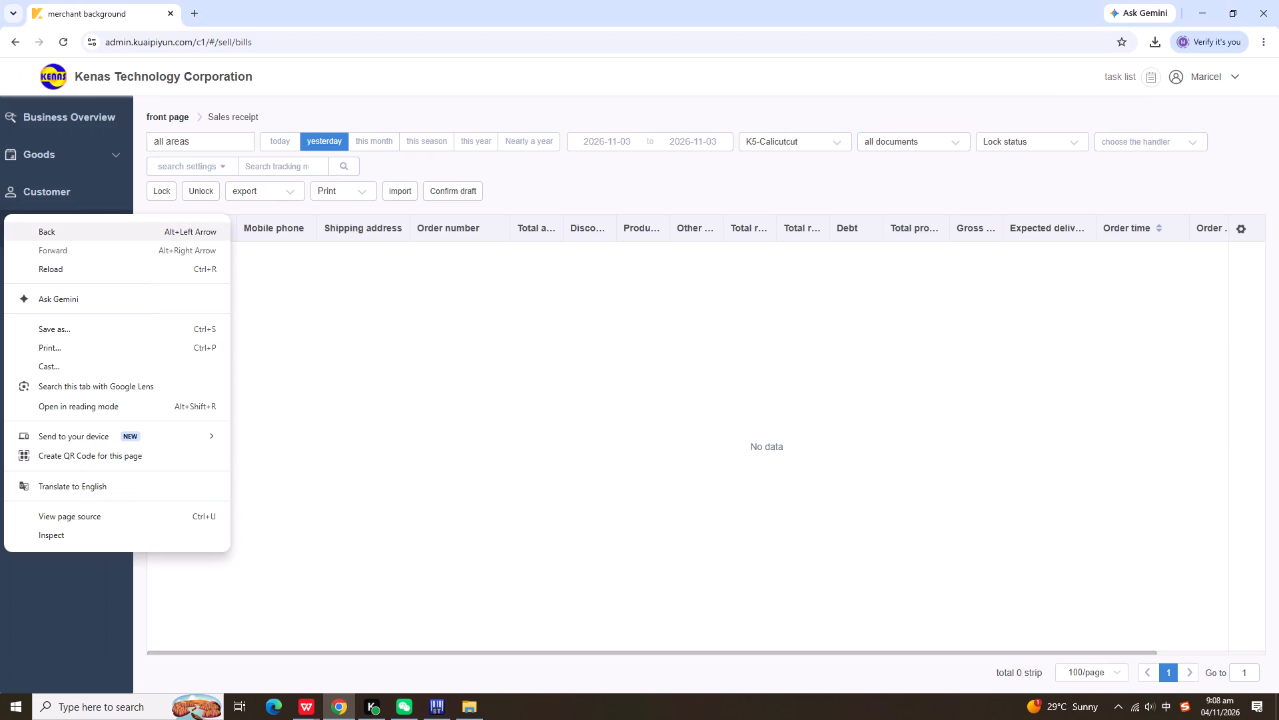
pyautogui.click(295, 707)
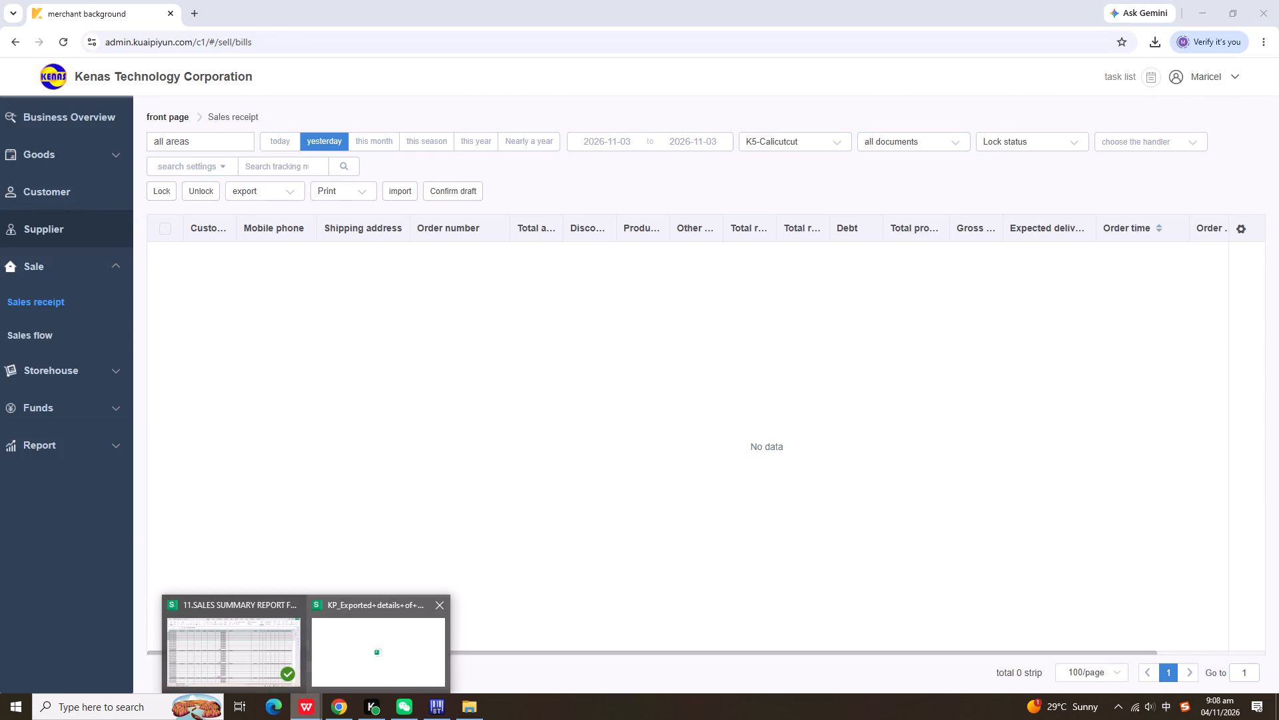
pyautogui.click(351, 637)
pyautogui.click(272, 17)
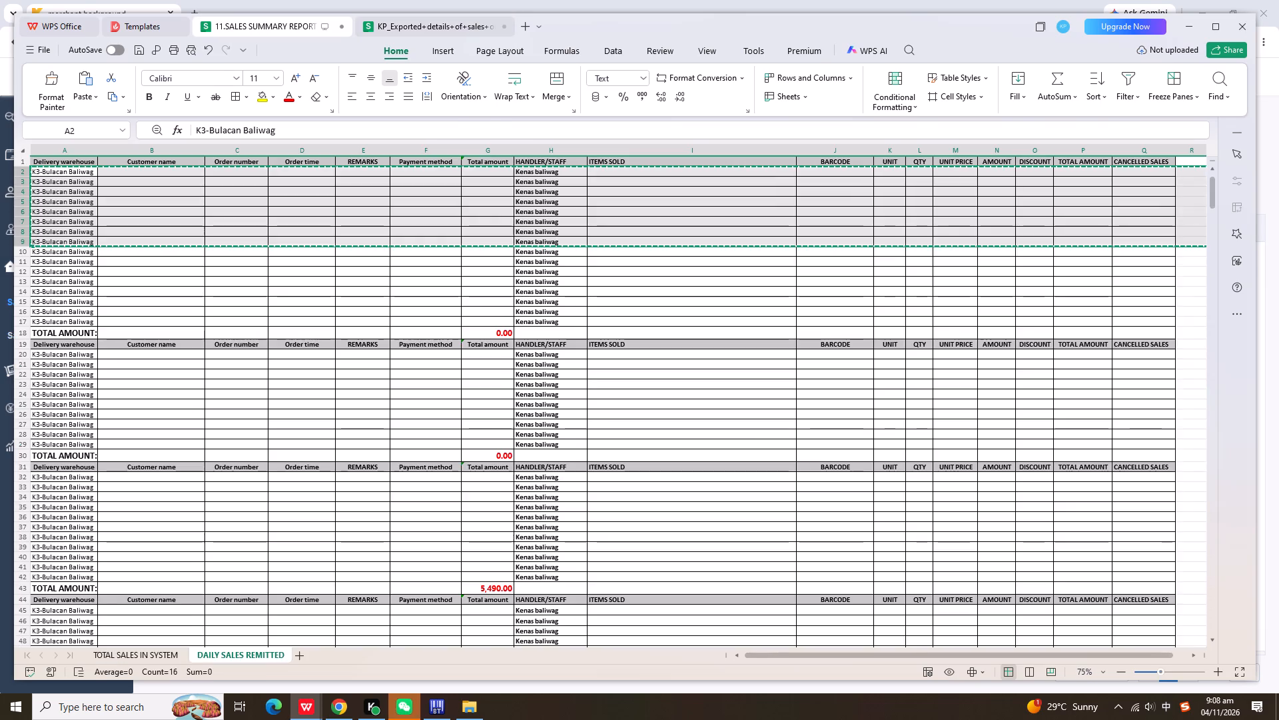
pyautogui.rightClick(5, 207)
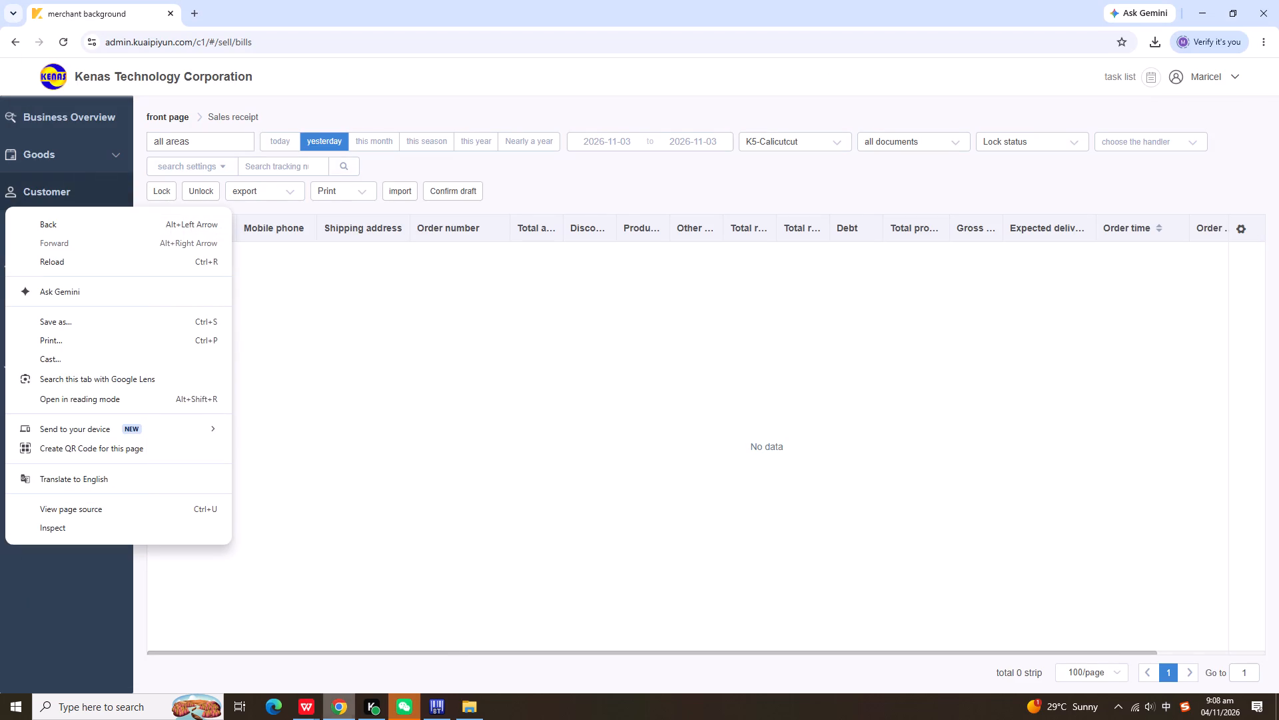
pyautogui.click(312, 708)
pyautogui.click(262, 646)
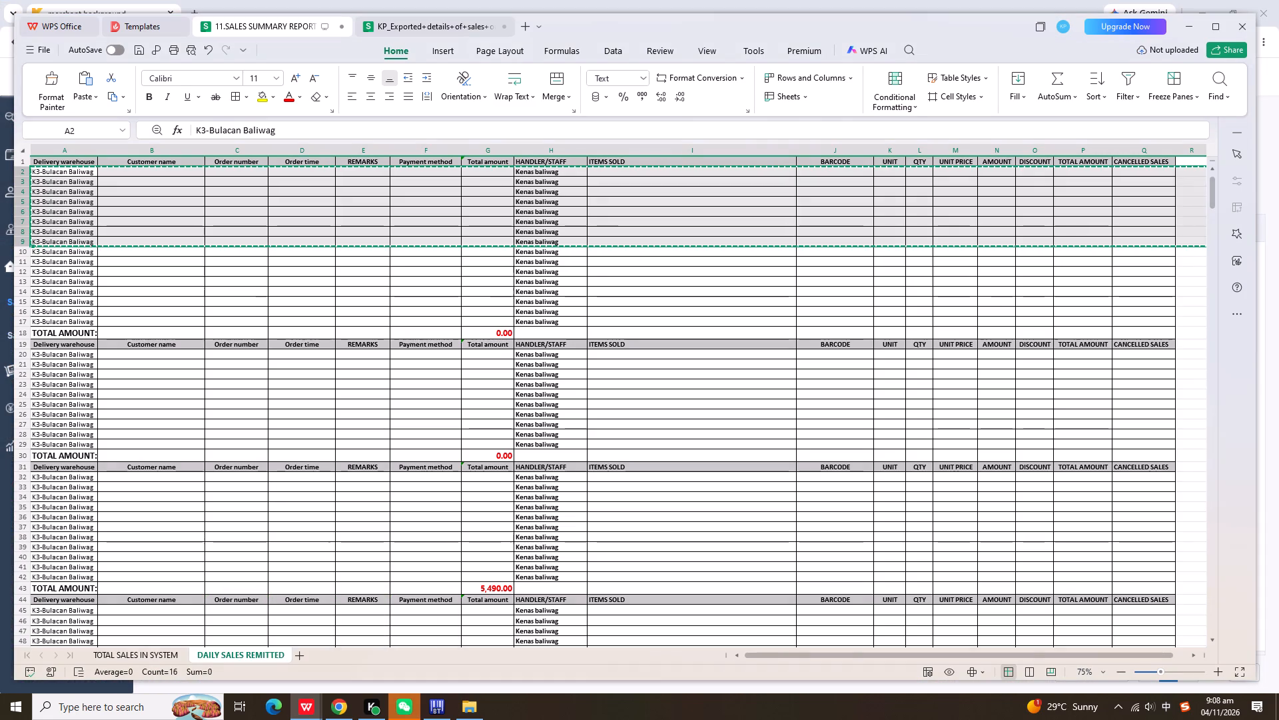
pyautogui.rightClick(26, 229)
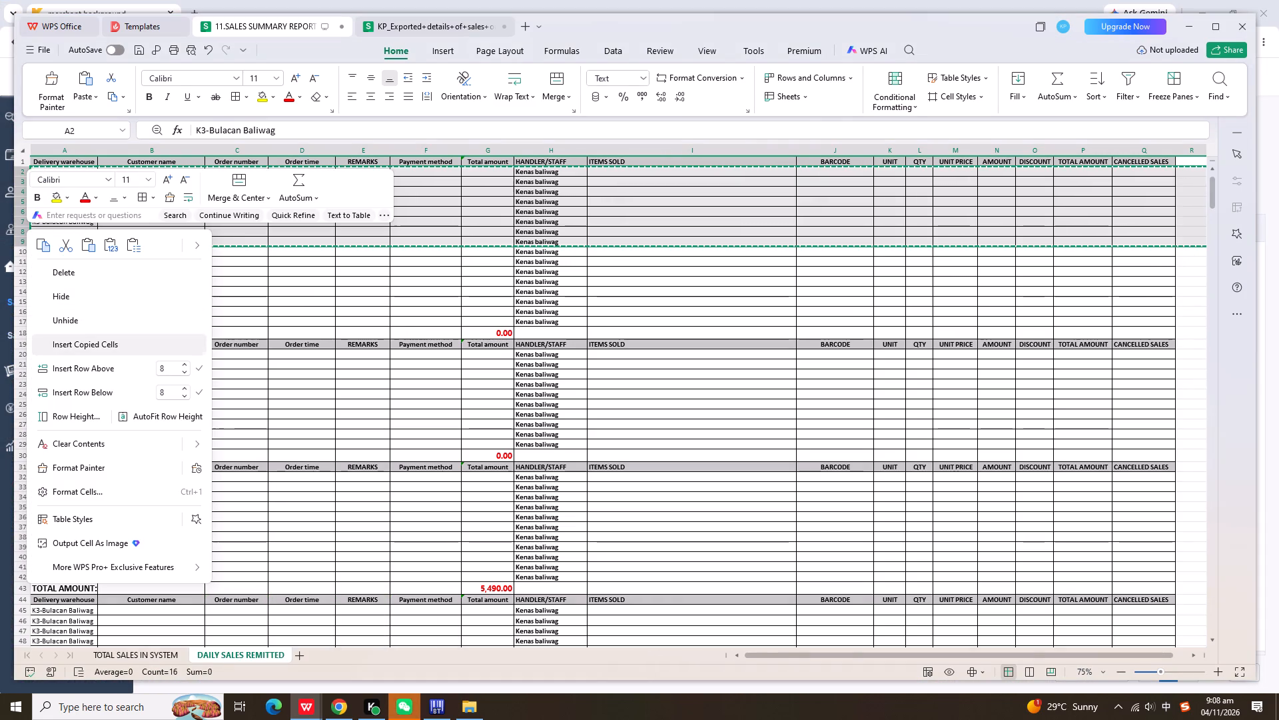
pyautogui.click(87, 343)
pyautogui.click(413, 699)
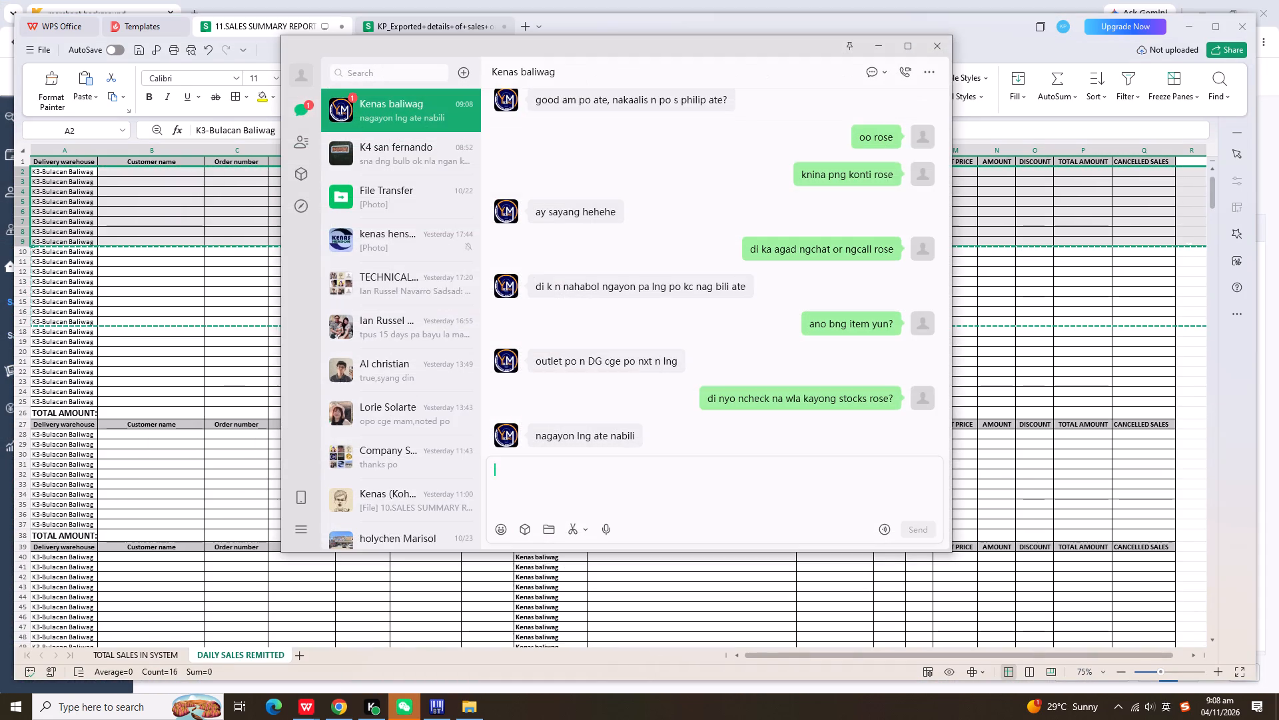
pyautogui.click(410, 701)
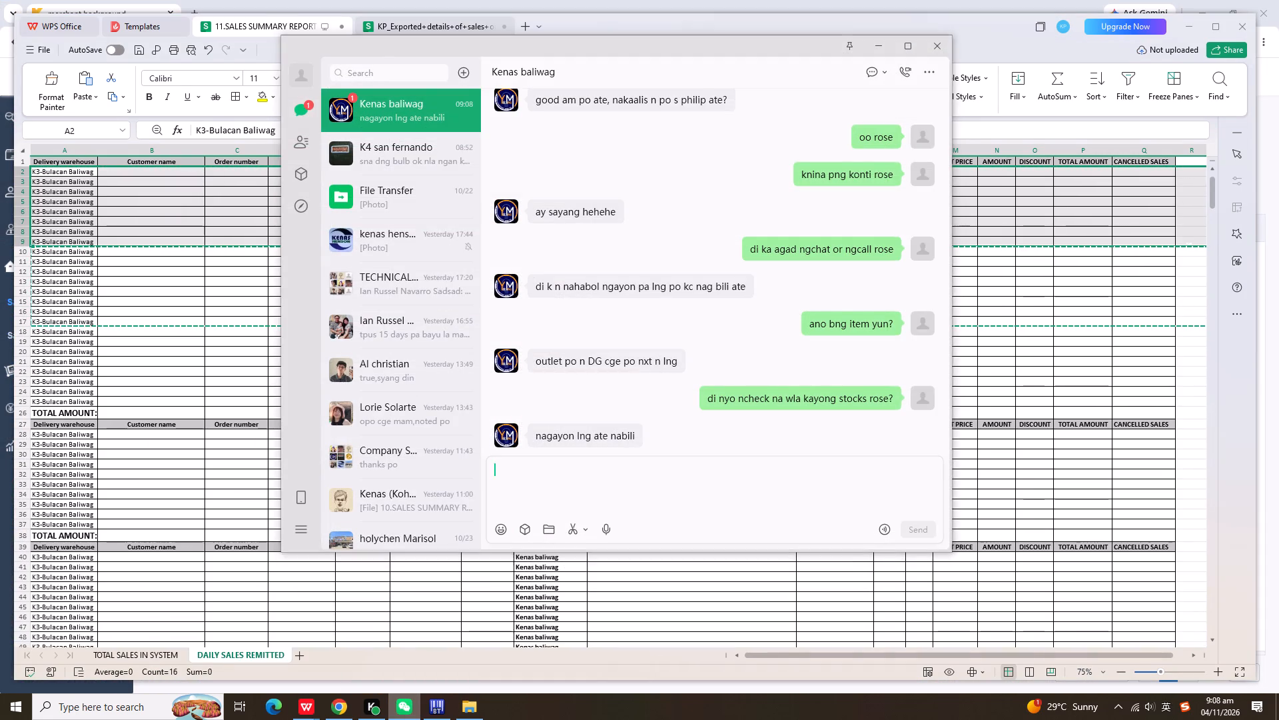
# Copy the export's Gross profit column values into both the Total amount and TOTAL AMOUNT columns of DAILY SALES REMITTED, starting at row 2.
pyautogui.click(432, 23)
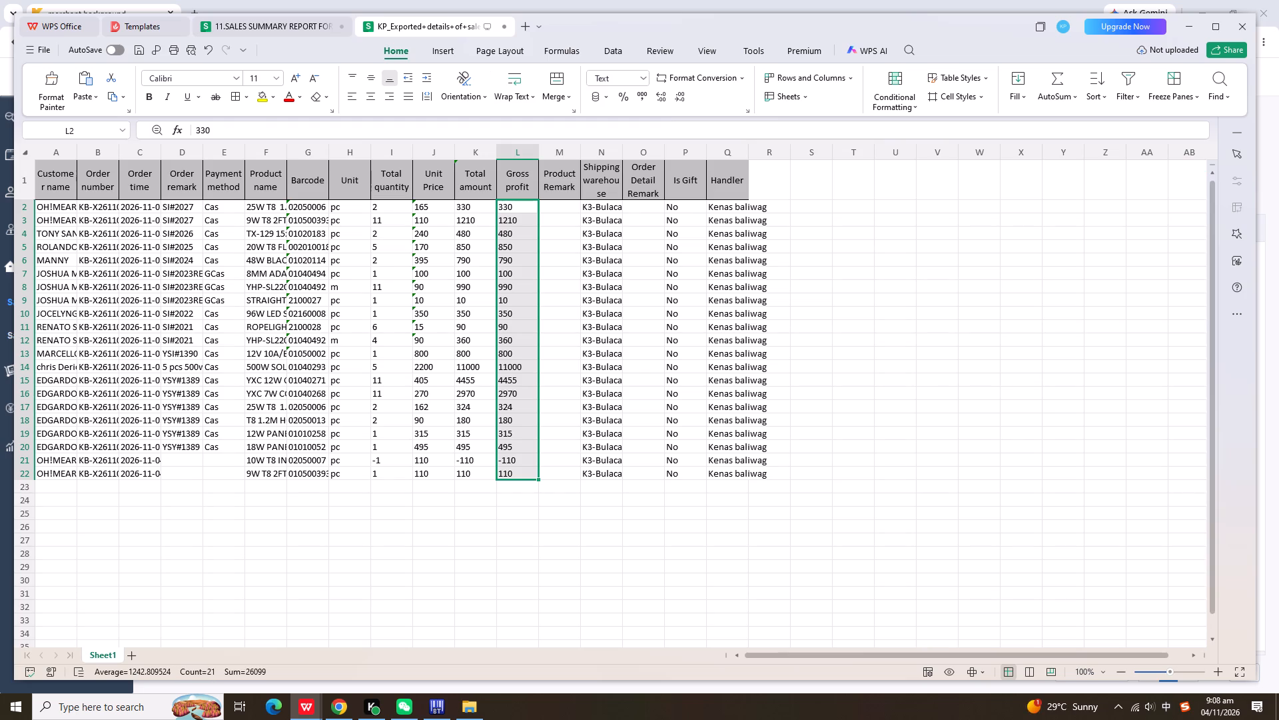
pyautogui.hotkey('ctrl', 'c')
pyautogui.click(298, 29)
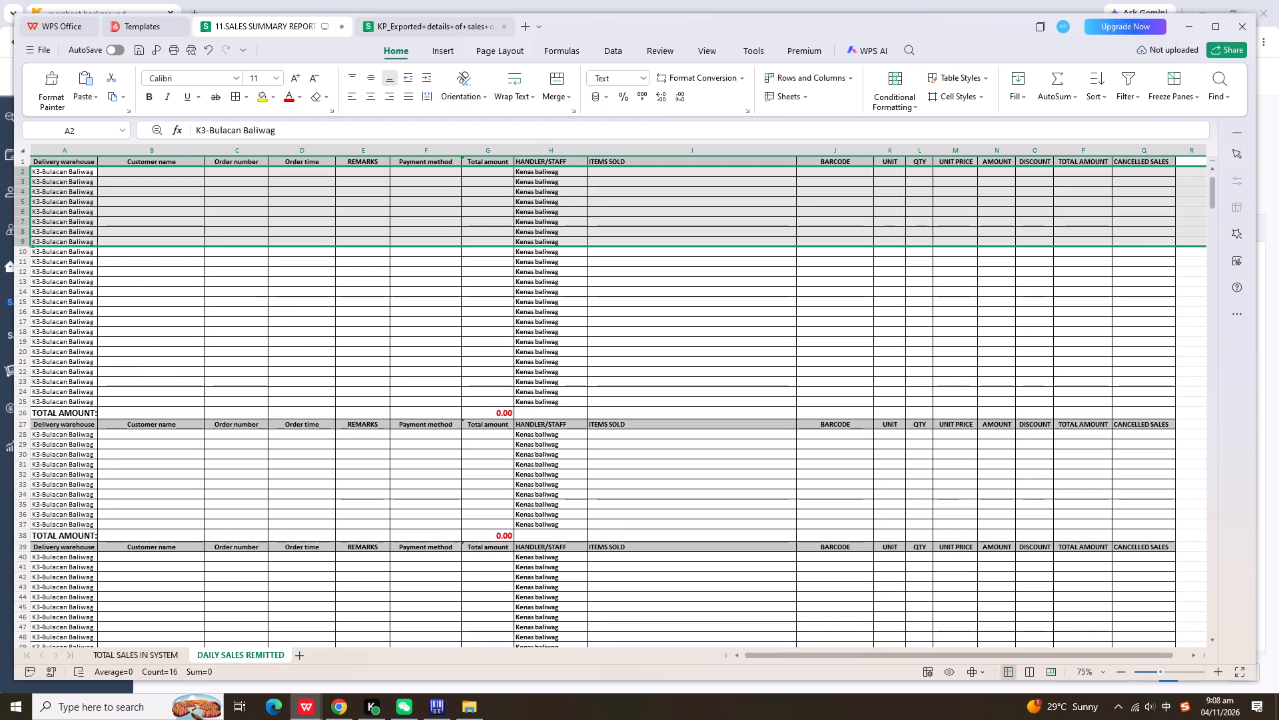
pyautogui.click(490, 173)
pyautogui.hotkey('ctrl', 'v')
pyautogui.click(1082, 175)
pyautogui.hotkey('ctrl', 'v')
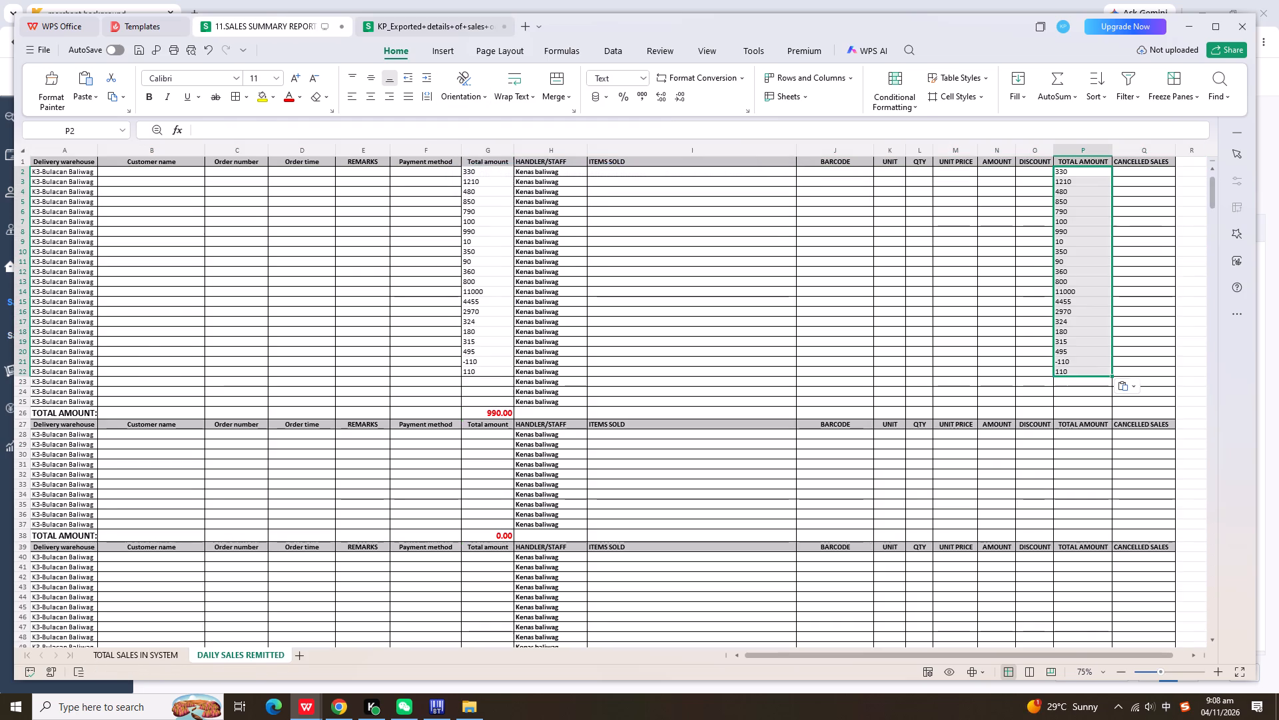
# Copy the export's Customer name through Payment method data, rows 2–22, into DAILY SALES REMITTED starting at cell B2.
pyautogui.click(437, 22)
pyautogui.moveTo(44, 206); pyautogui.dragTo(214, 473)
pyautogui.hotkey('ctrl', 'c')
pyautogui.moveTo(292, 1); pyautogui.dragTo(292, 10)
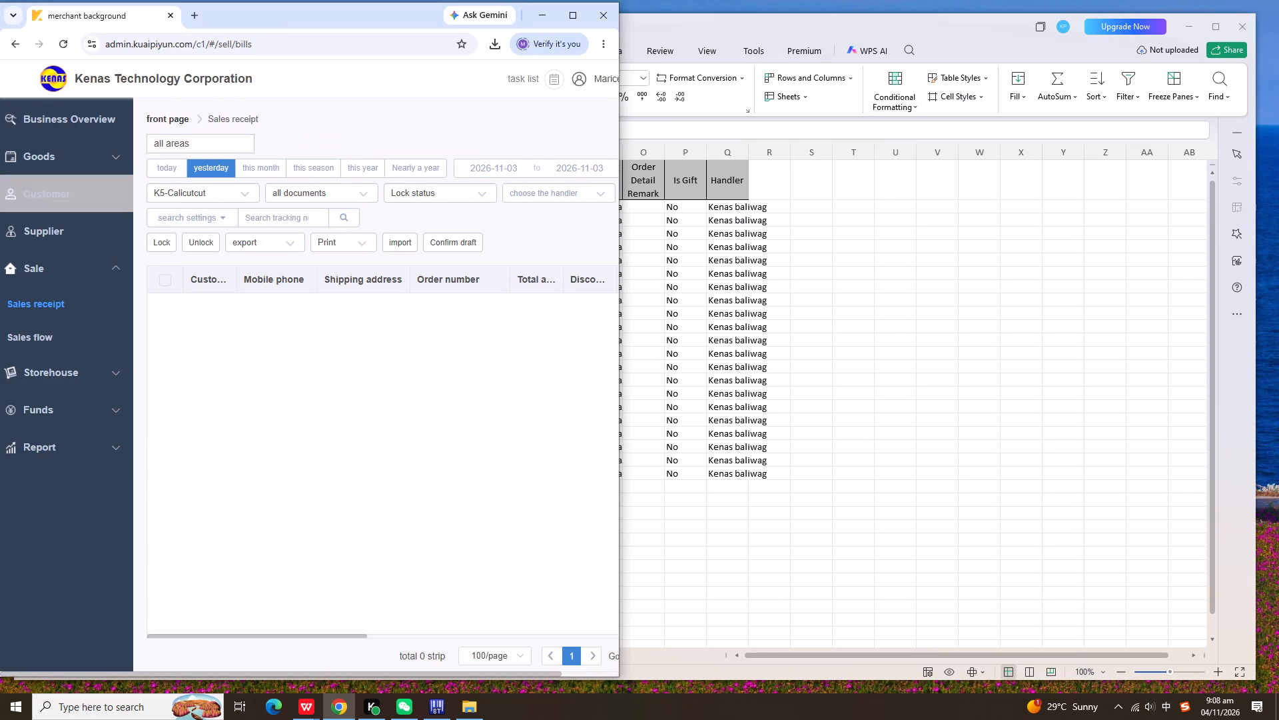
pyautogui.click(568, 19)
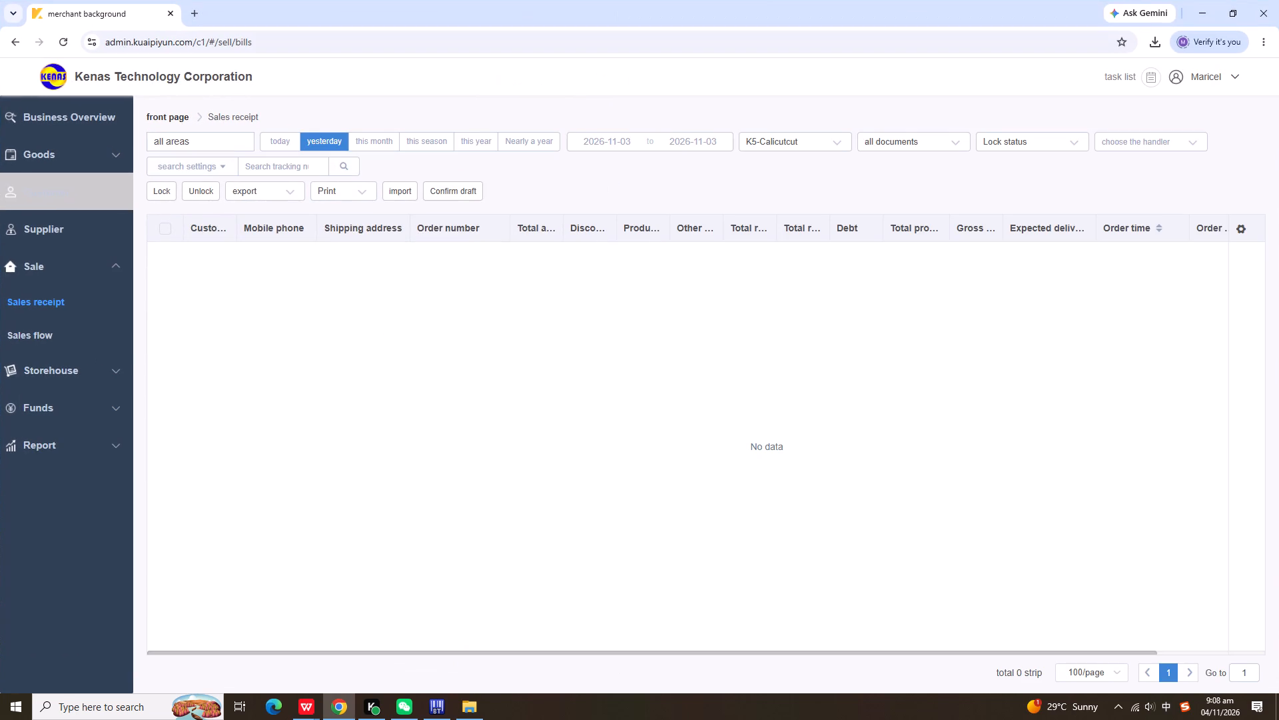
pyautogui.click(311, 704)
pyautogui.click(263, 673)
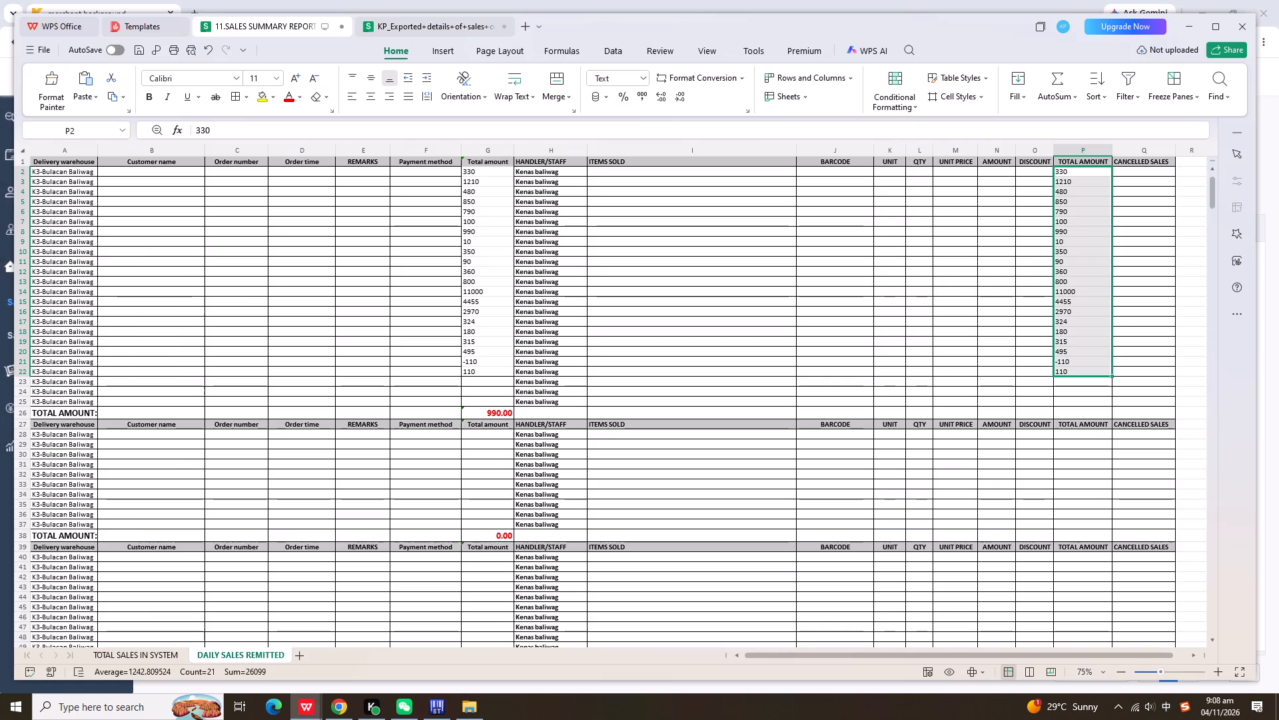
pyautogui.click(186, 169)
pyautogui.hotkey('ctrl', 'v')
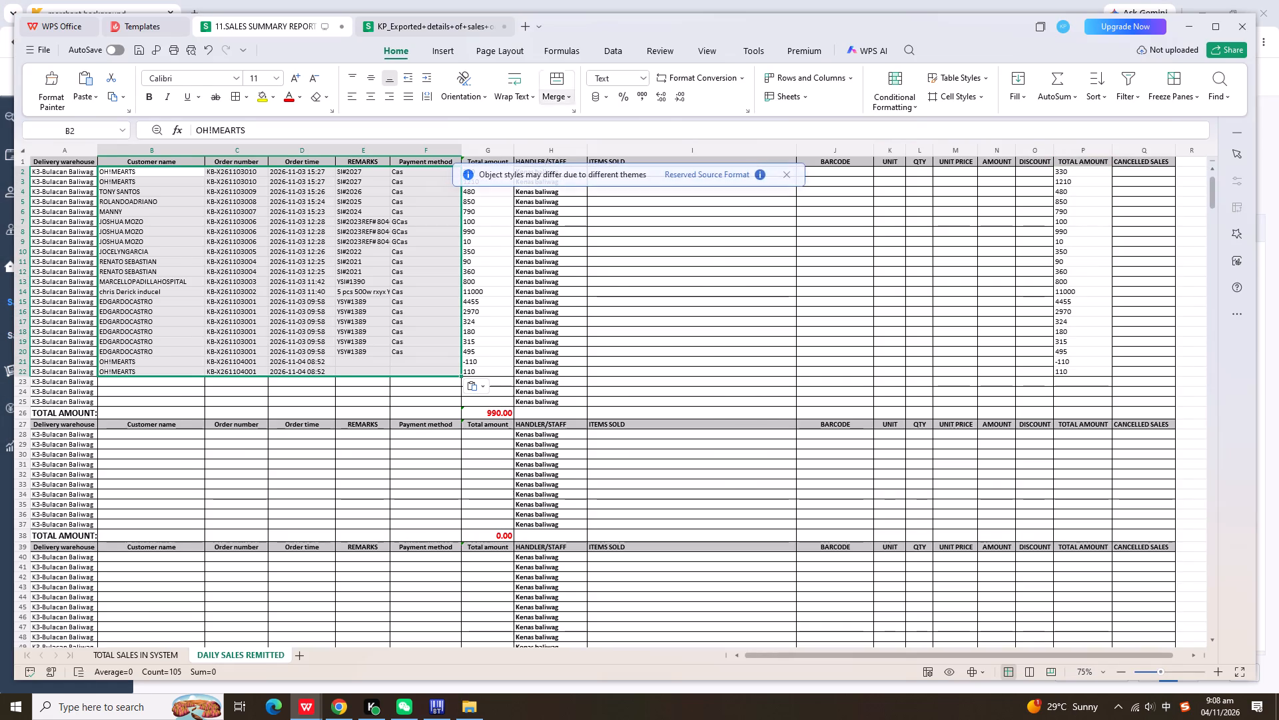
# Copy the export's Product name through Total amount data, rows 2–22, into DAILY SALES REMITTED starting at cell I2.
pyautogui.click(416, 19)
pyautogui.moveTo(262, 204); pyautogui.dragTo(452, 448)
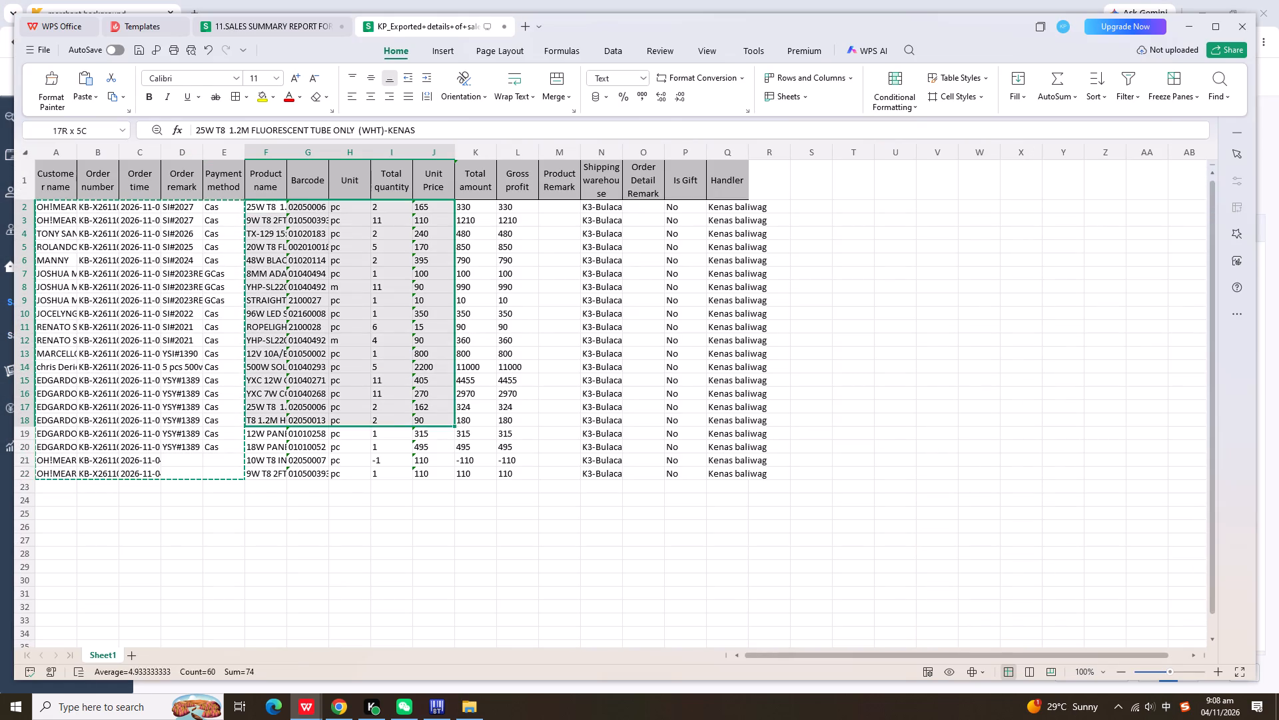
pyautogui.moveTo(452, 448); pyautogui.dragTo(471, 468)
pyautogui.hotkey('ctrl', 'c')
pyautogui.click(304, 30)
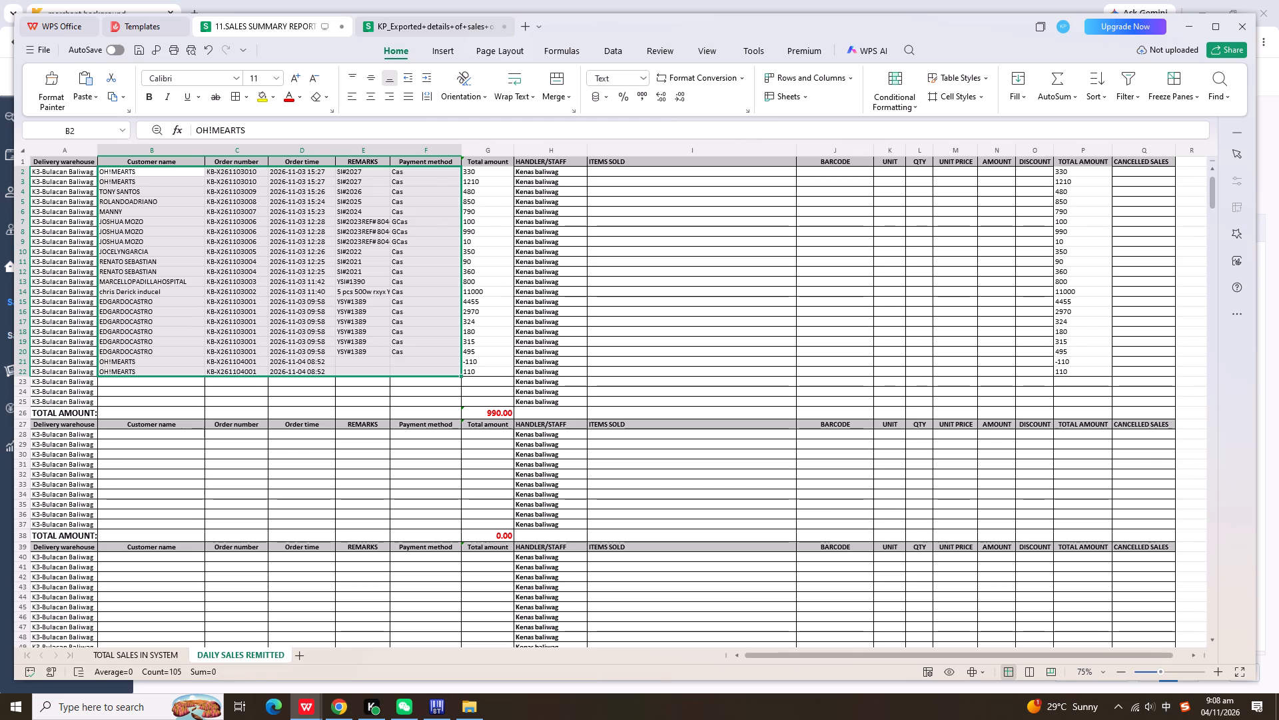
pyautogui.click(657, 173)
pyautogui.hotkey('ctrl', 'v')
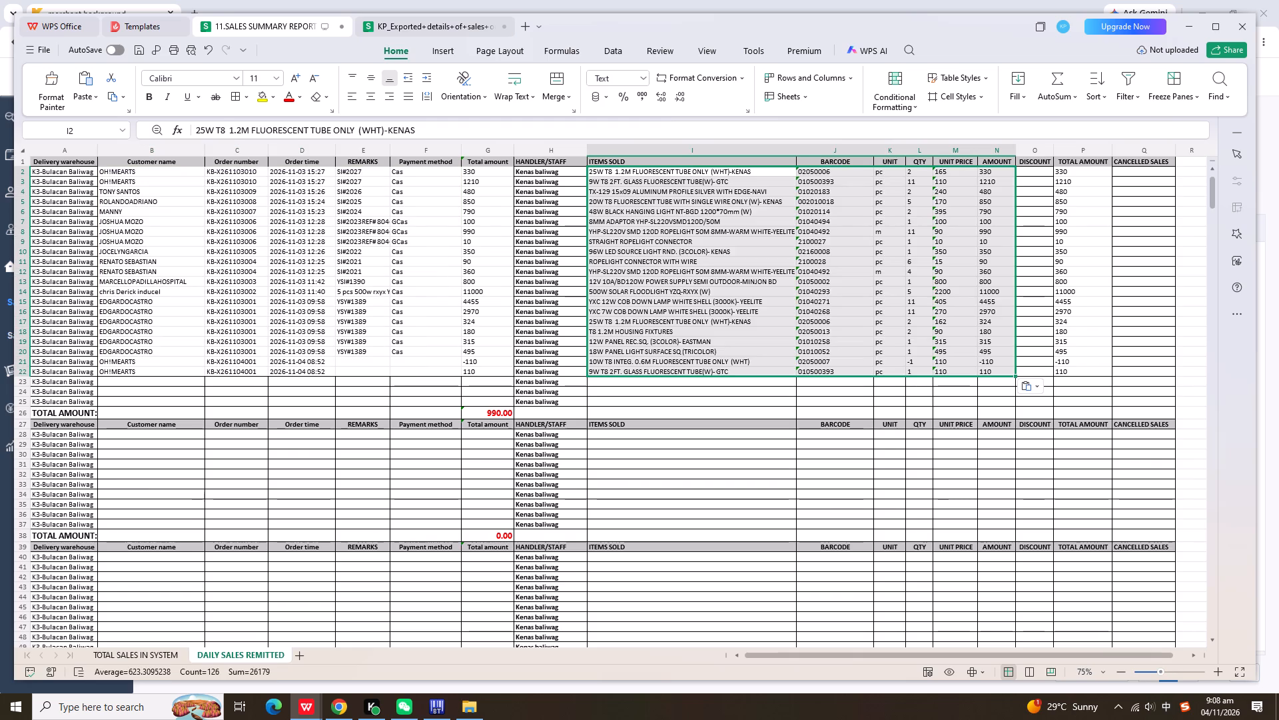
# Apply borders to the pasted sales range B2:P24 in DAILY SALES REMITTED.
pyautogui.moveTo(197, 171); pyautogui.dragTo(1090, 387)
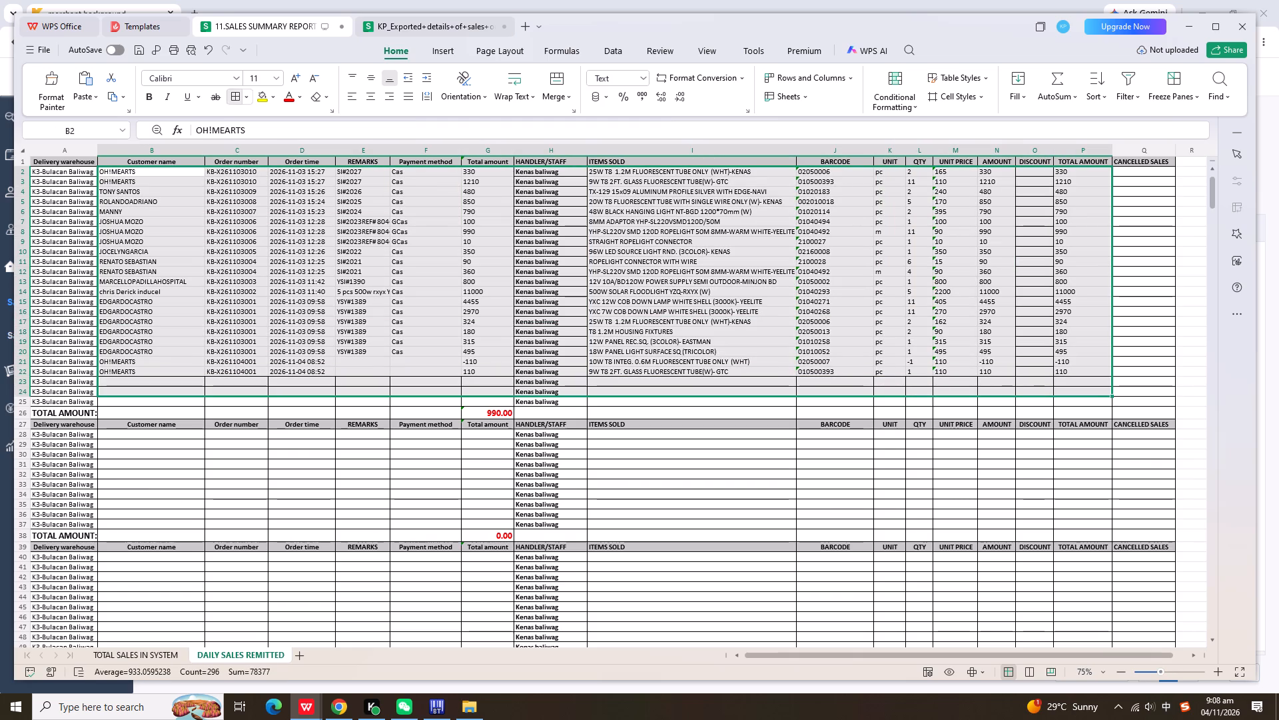
pyautogui.click(233, 97)
# Delete surplus blank rows 23–24 from the first section of DAILY SALES REMITTED.
pyautogui.moveTo(29, 381); pyautogui.dragTo(25, 395)
pyautogui.rightClick(25, 395)
pyautogui.click(77, 103)
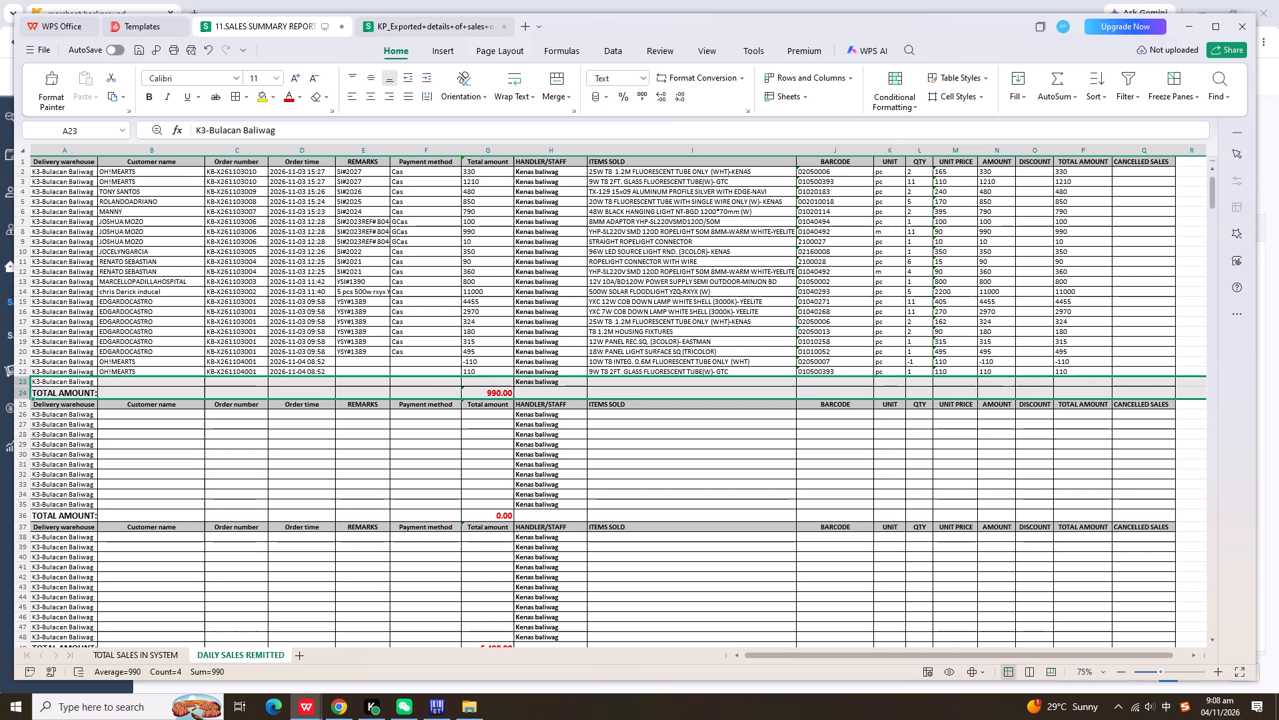
# Extend the first section's TOTAL AMOUNT formula in G24 to sum G2:G23.
pyautogui.click(480, 388)
pyautogui.click(280, 134)
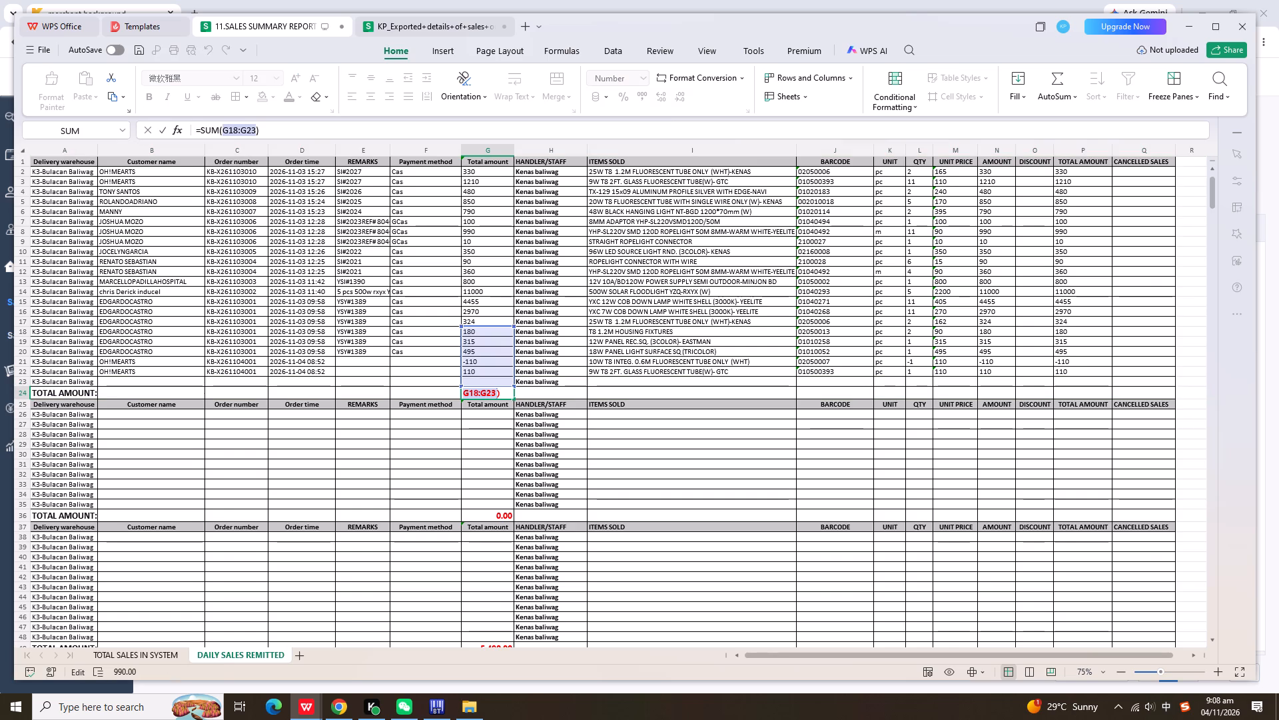
pyautogui.moveTo(515, 326); pyautogui.dragTo(491, 177)
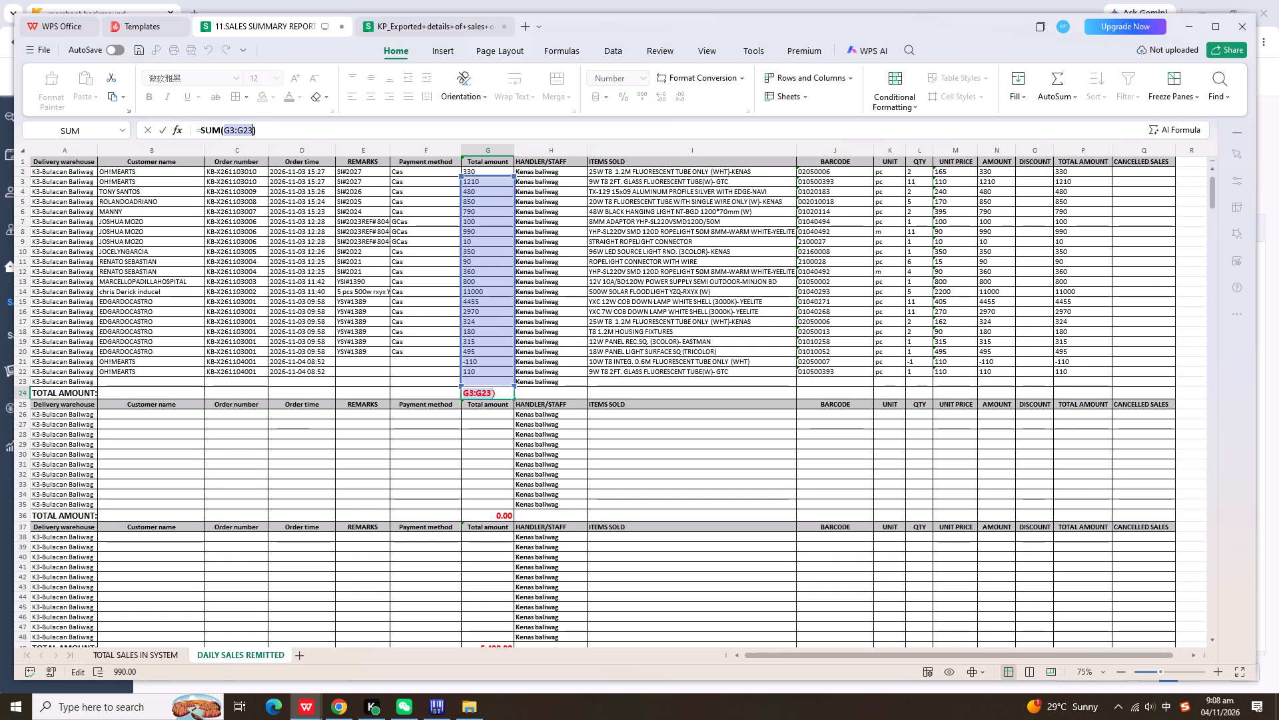
pyautogui.moveTo(491, 177); pyautogui.dragTo(490, 173)
pyautogui.press('Return')
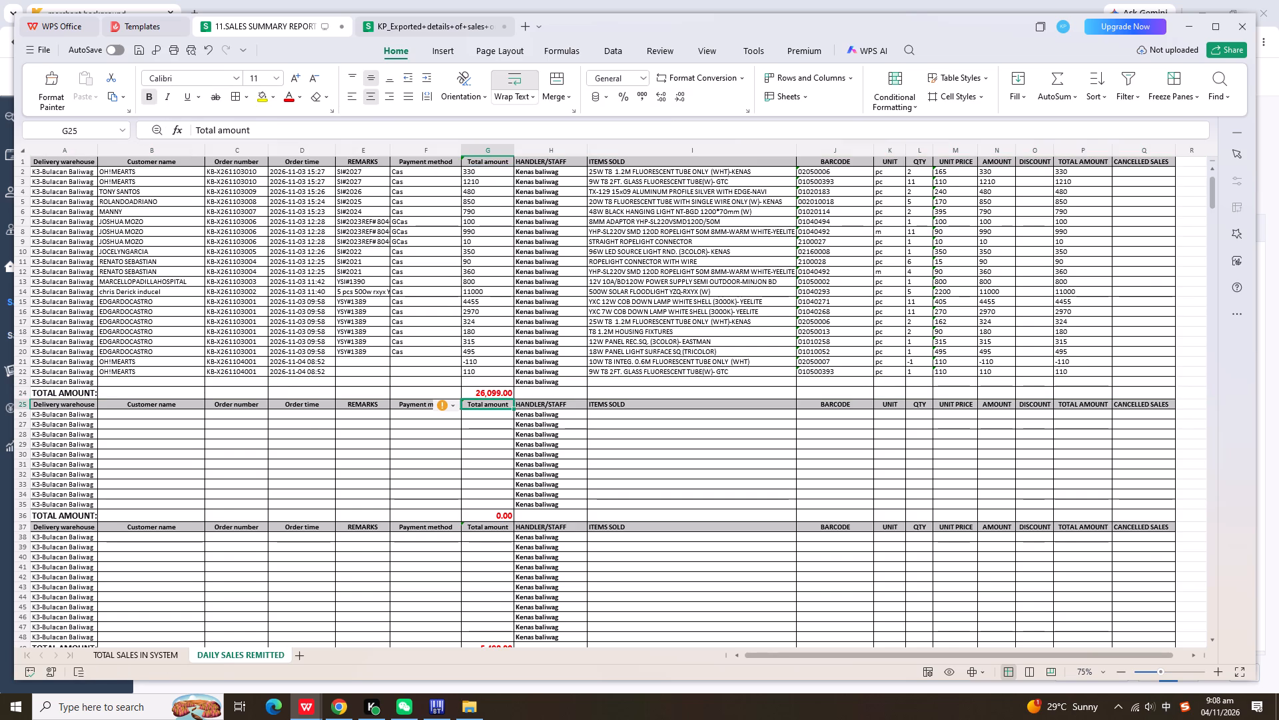
# Split the 03/11/2026 sales in TOTAL SALES IN SYSTEM into 1100 Gcash/Bank Transfer and 24999 Cash.
pyautogui.moveTo(474, 222); pyautogui.dragTo(480, 239)
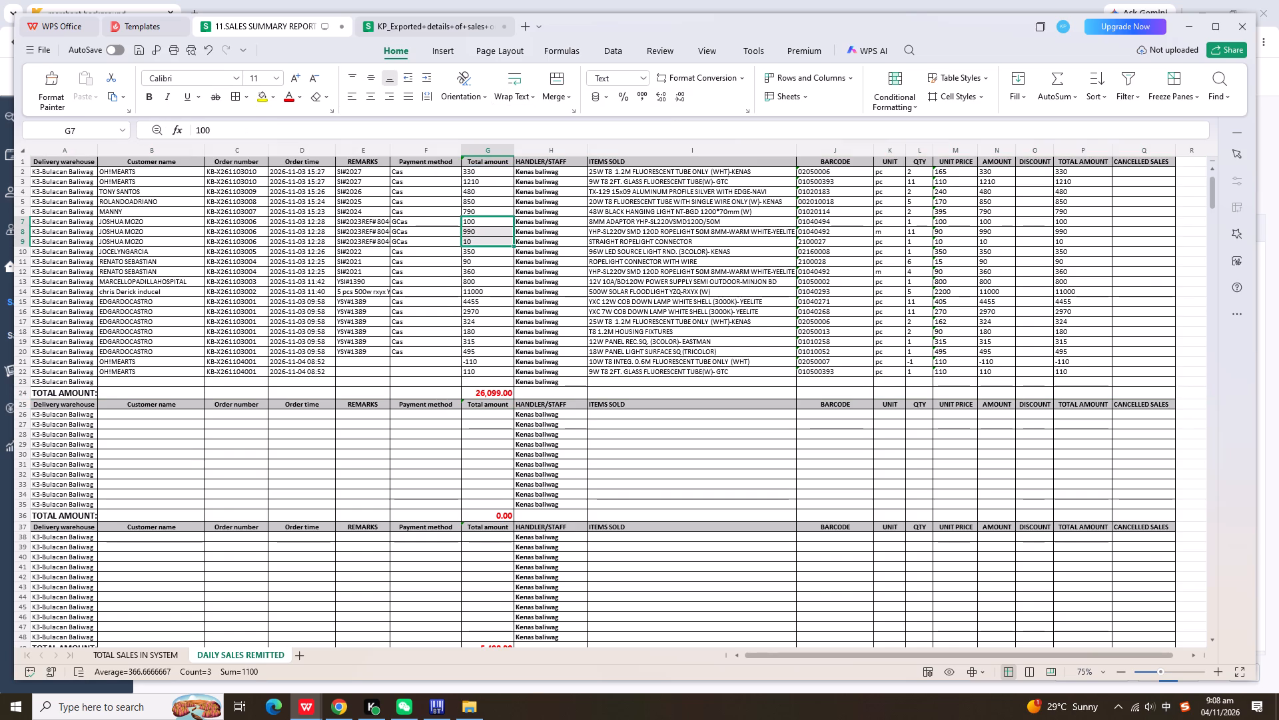
pyautogui.click(153, 655)
pyautogui.write('1100')
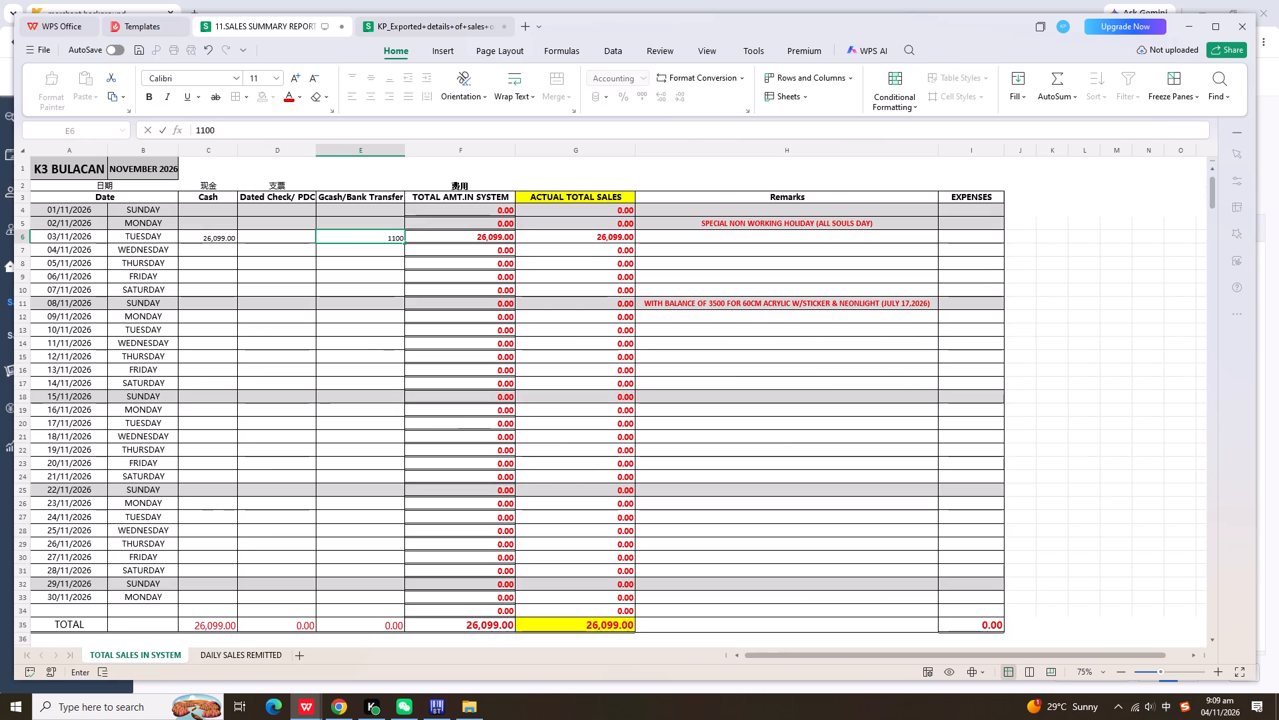
pyautogui.press('Left')
pyautogui.press('Left')
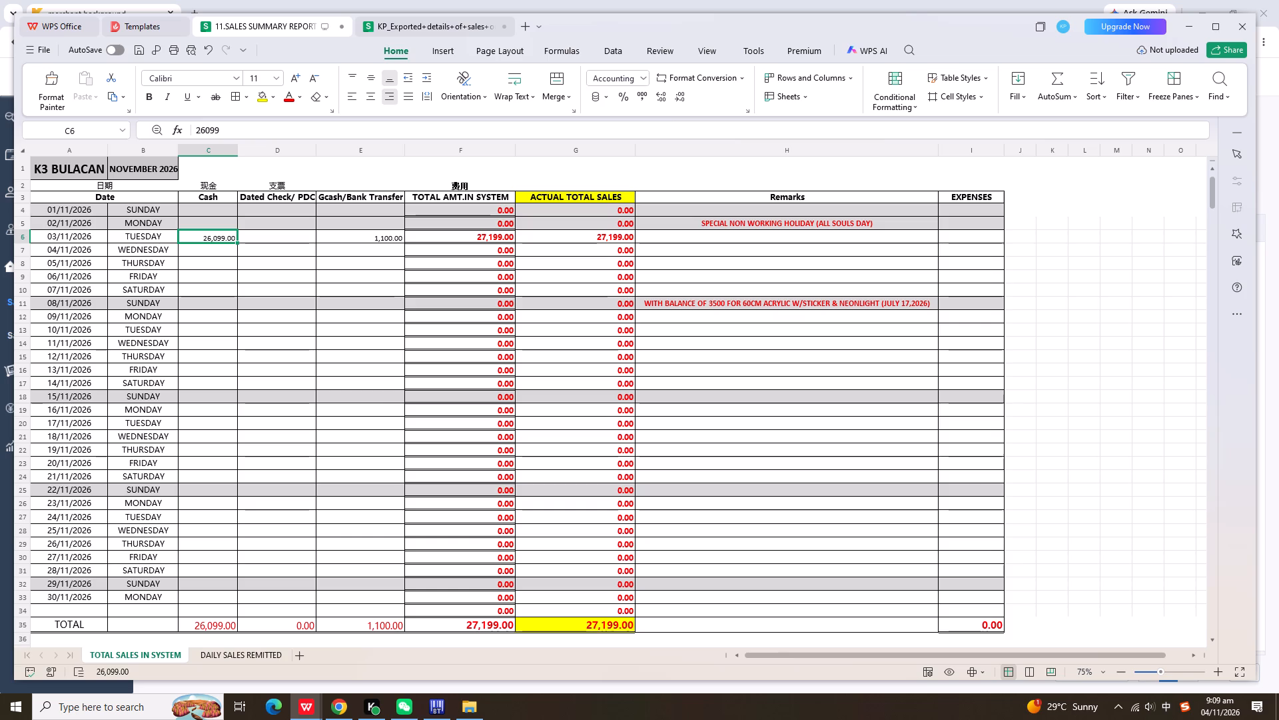
pyautogui.write('24999')
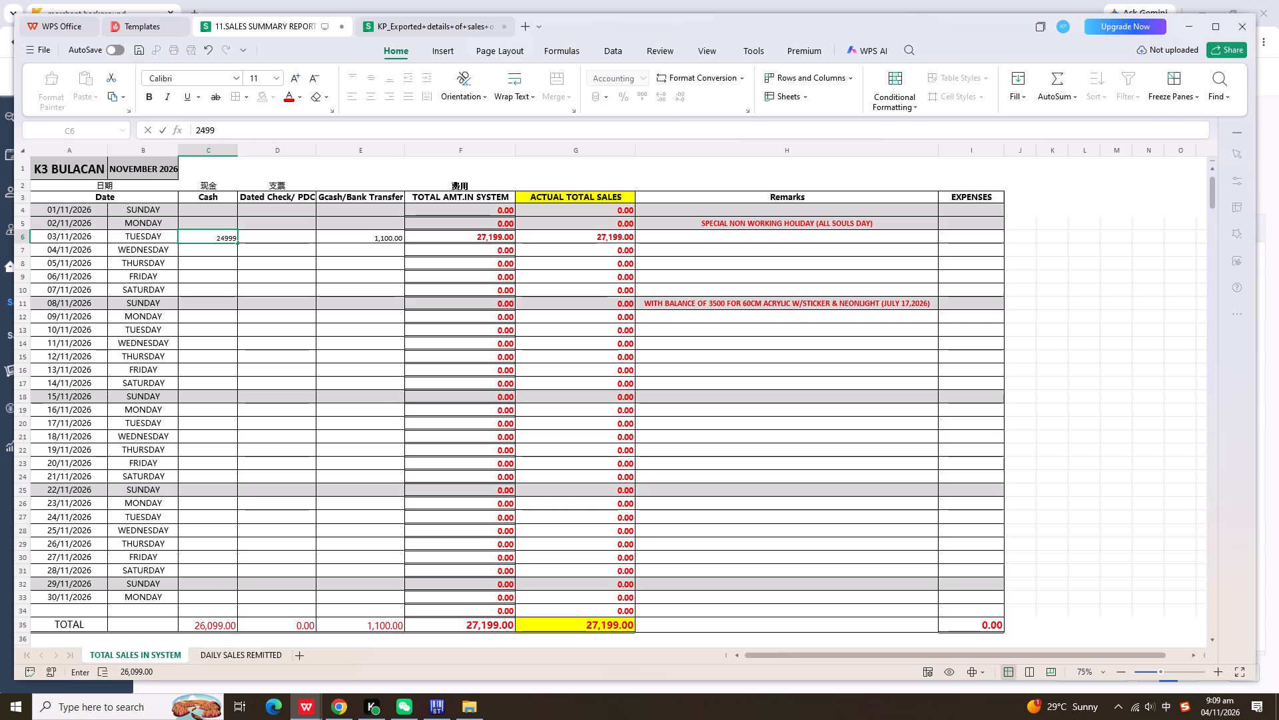
pyautogui.press('Return')
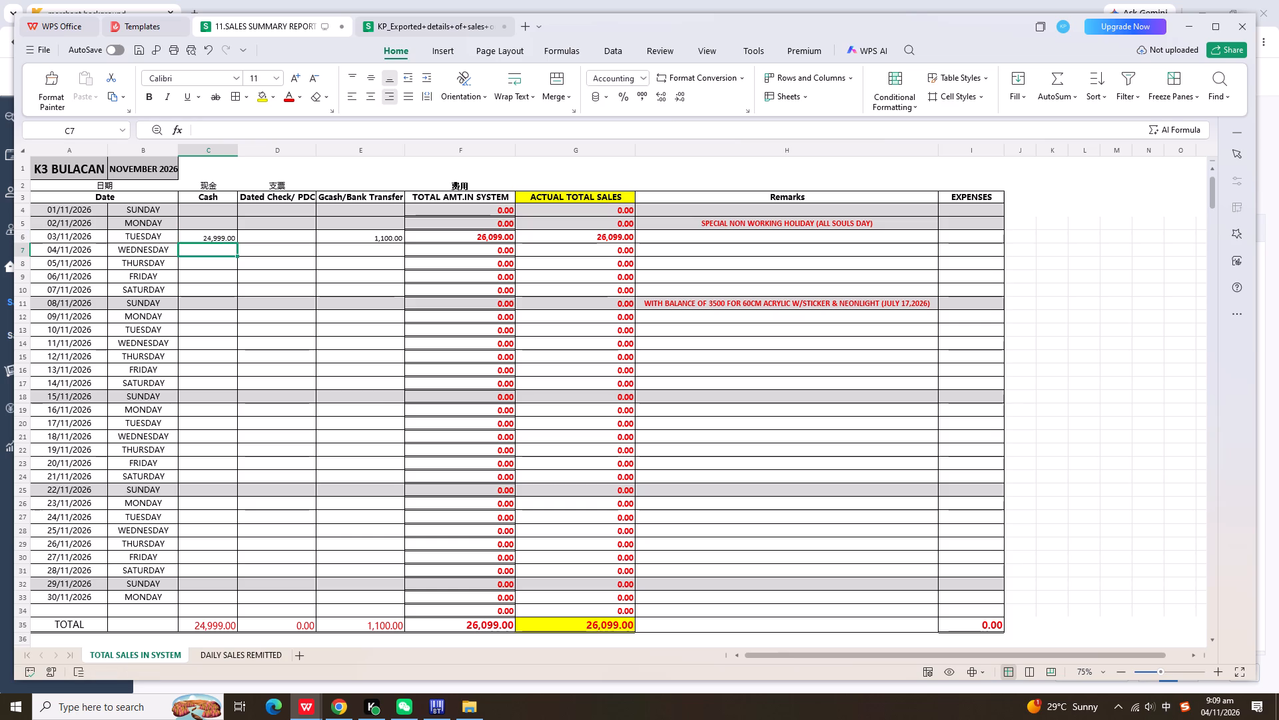
# Save the K3 Bulacan summary workbook and close the open workbooks, discarding the export's changes.
pyautogui.hotkey('ctrl', 's')
pyautogui.click(1254, 25)
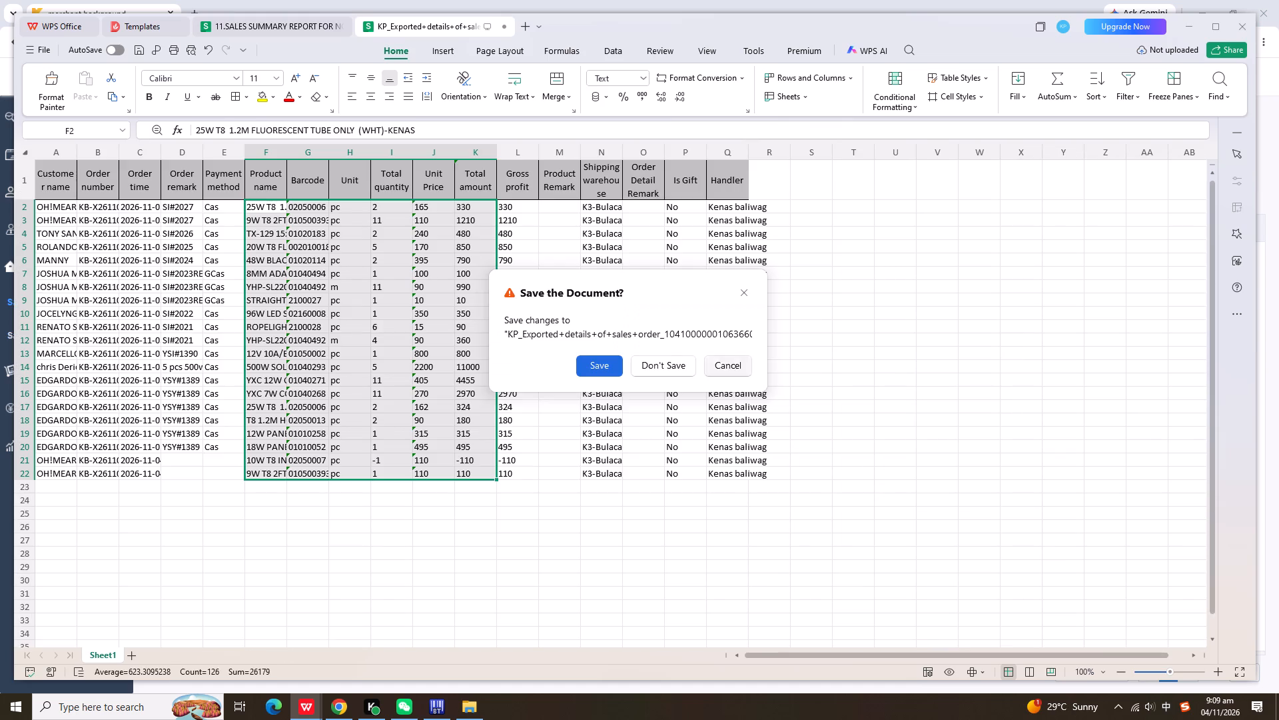
pyautogui.click(678, 367)
pyautogui.click(400, 703)
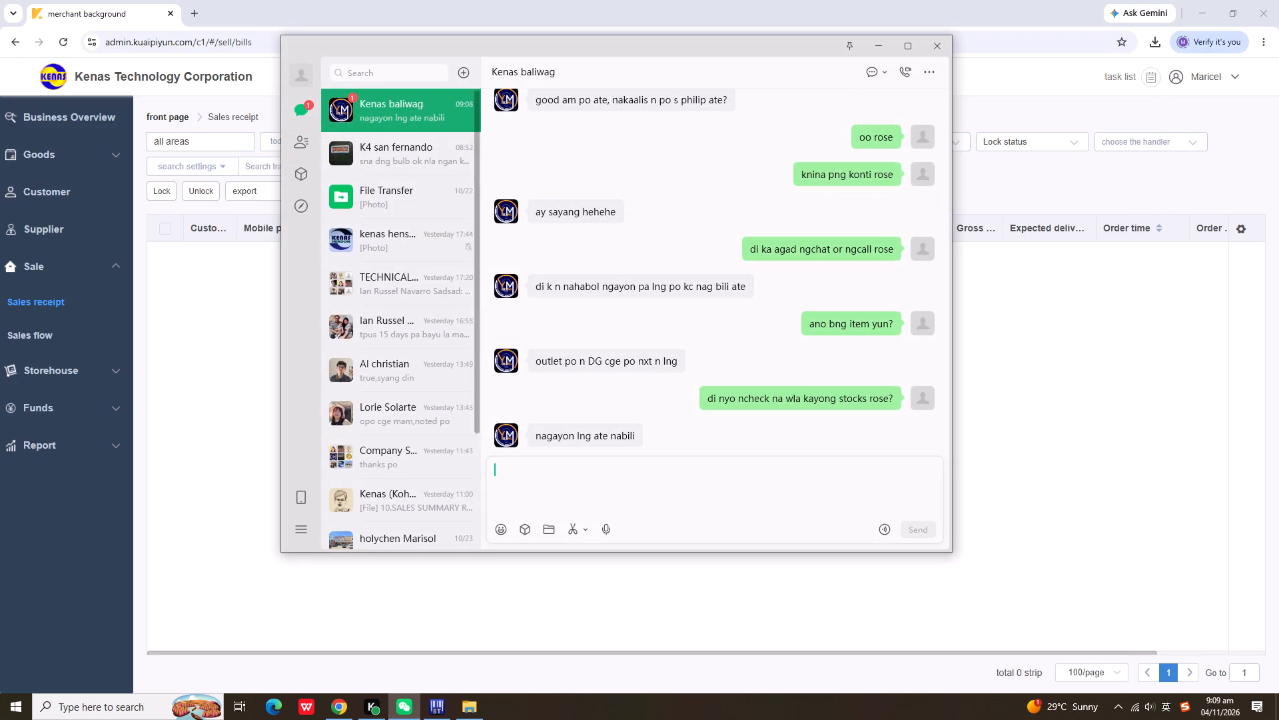
pyautogui.click(536, 485)
pyautogui.write('ok cge')
pyautogui.press('Return')
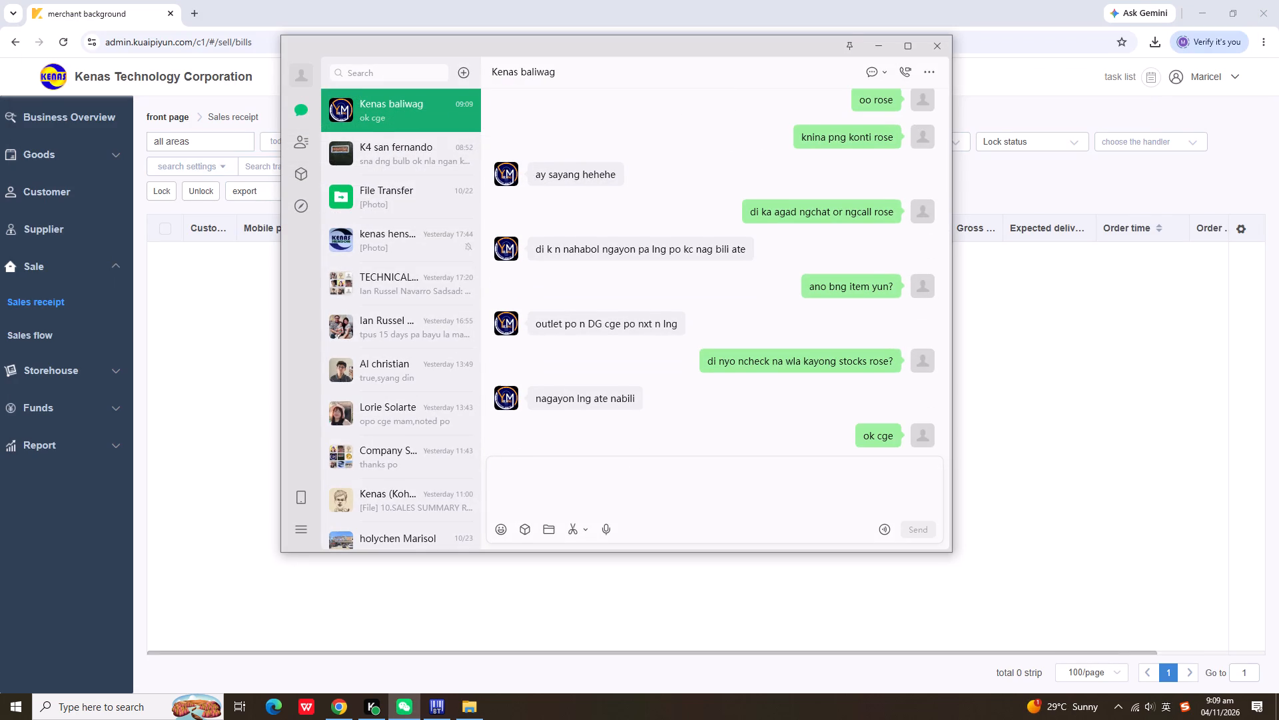
pyautogui.click(887, 37)
pyautogui.click(888, 49)
# Open the November sales summary workbook from the K4 MEXICO 2026 folder.
pyautogui.click(466, 709)
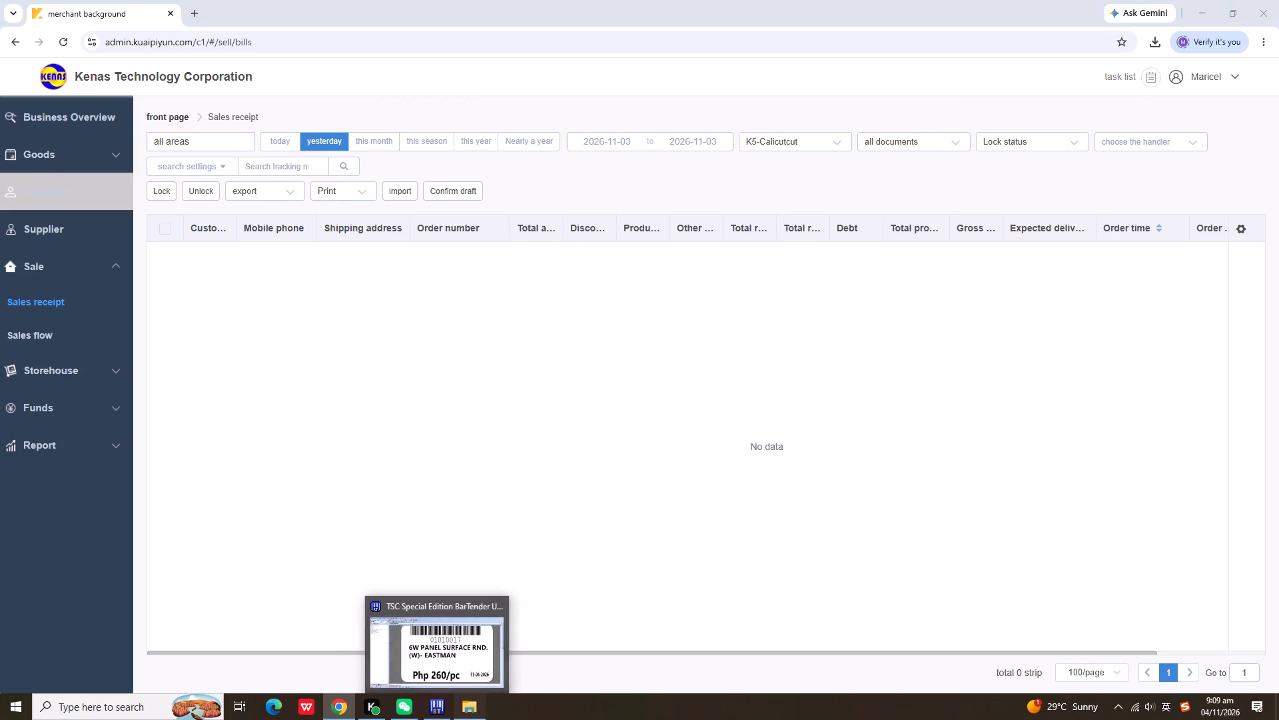
pyautogui.click(390, 108)
pyautogui.doubleClick(522, 197)
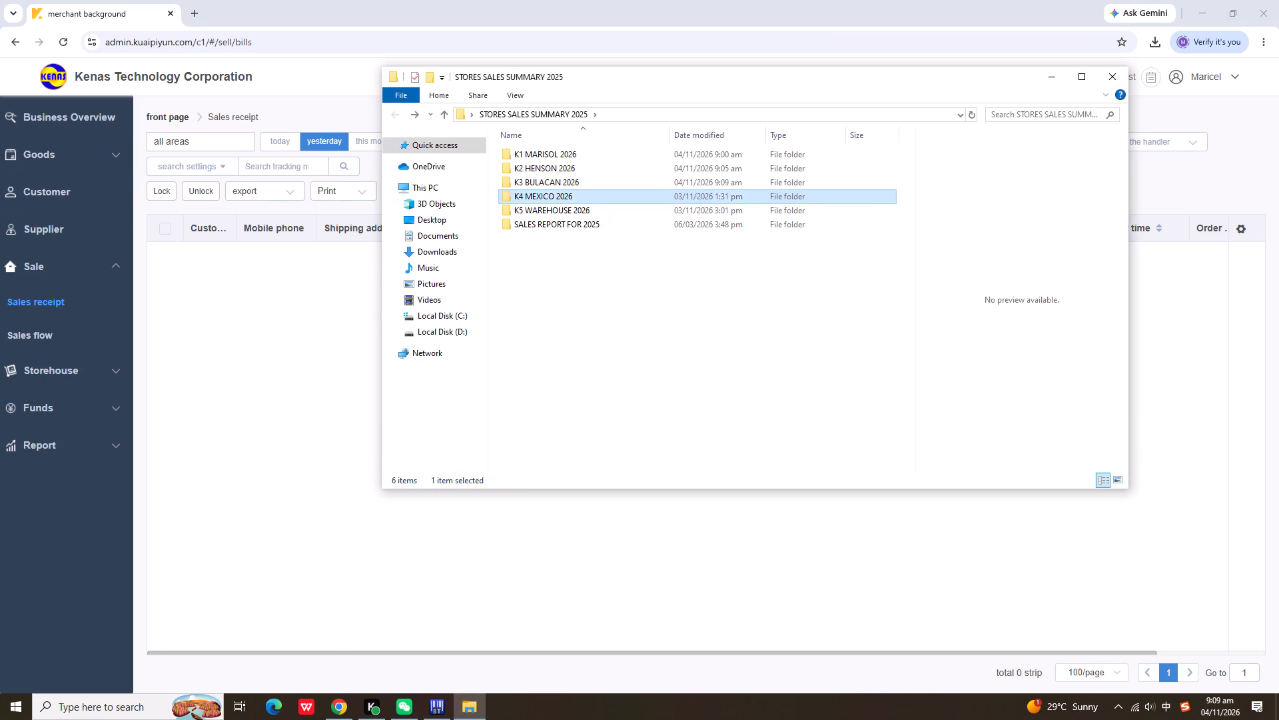
pyautogui.doubleClick(560, 304)
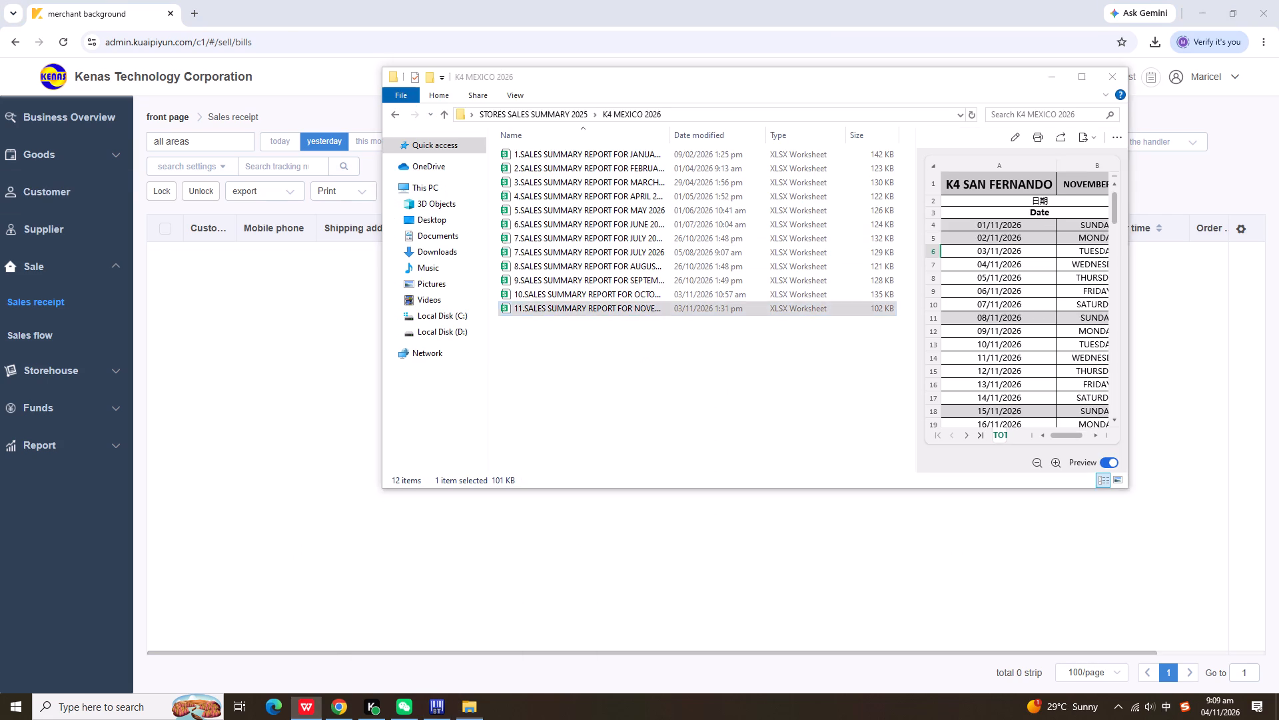
# Enter 96545 as the Cash amount for 03/11/2026 in K4's TOTAL SALES IN SYSTEM sheet.
pyautogui.click(284, 241)
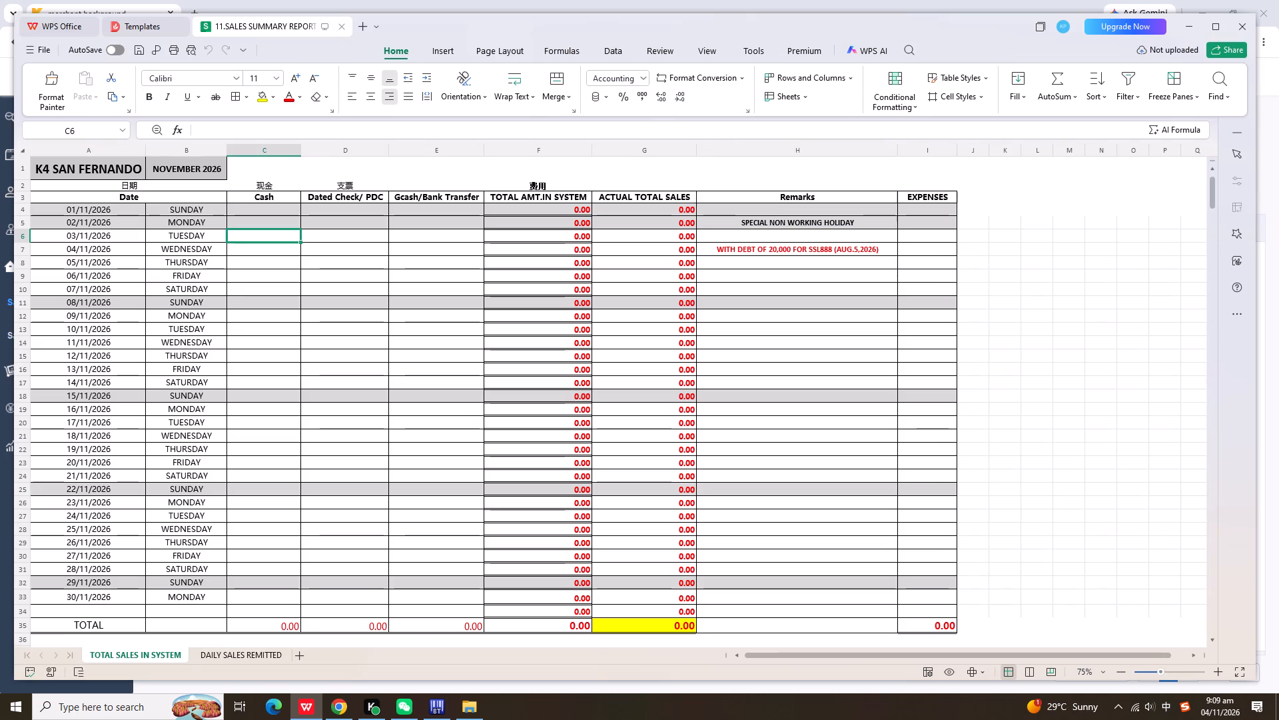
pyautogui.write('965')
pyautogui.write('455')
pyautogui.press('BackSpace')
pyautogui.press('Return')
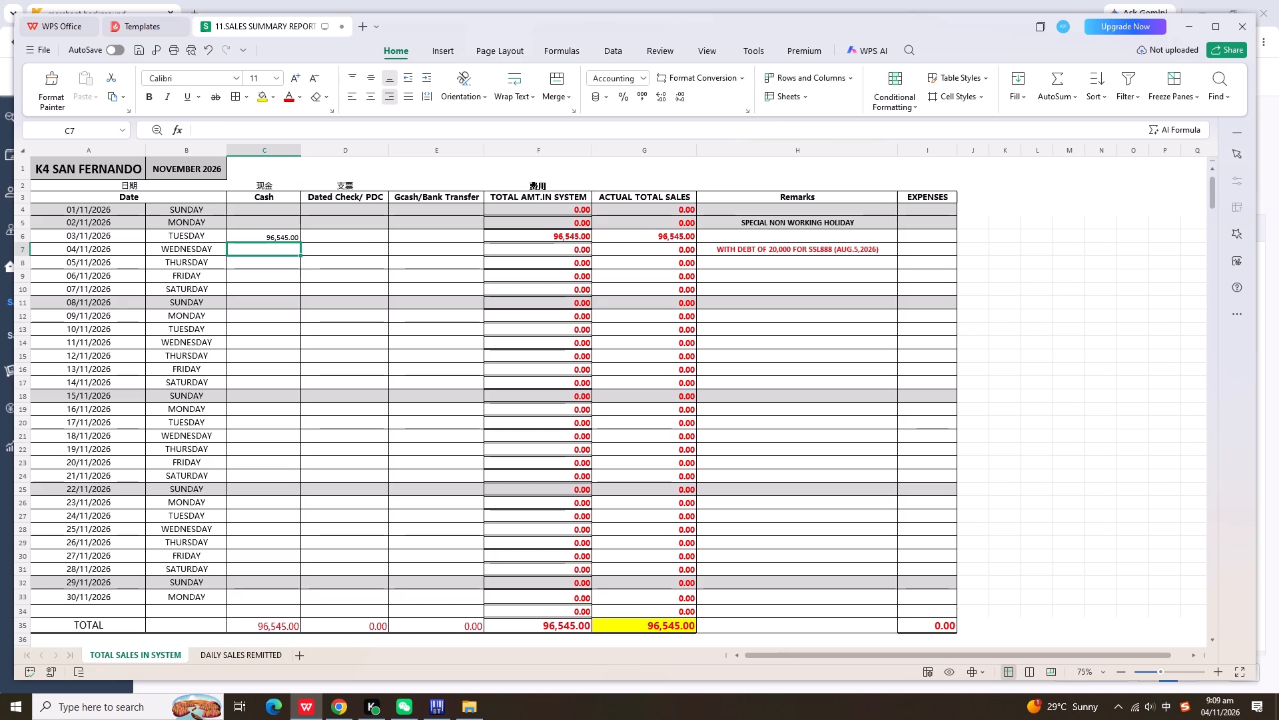
pyautogui.click(398, 237)
pyautogui.click(337, 709)
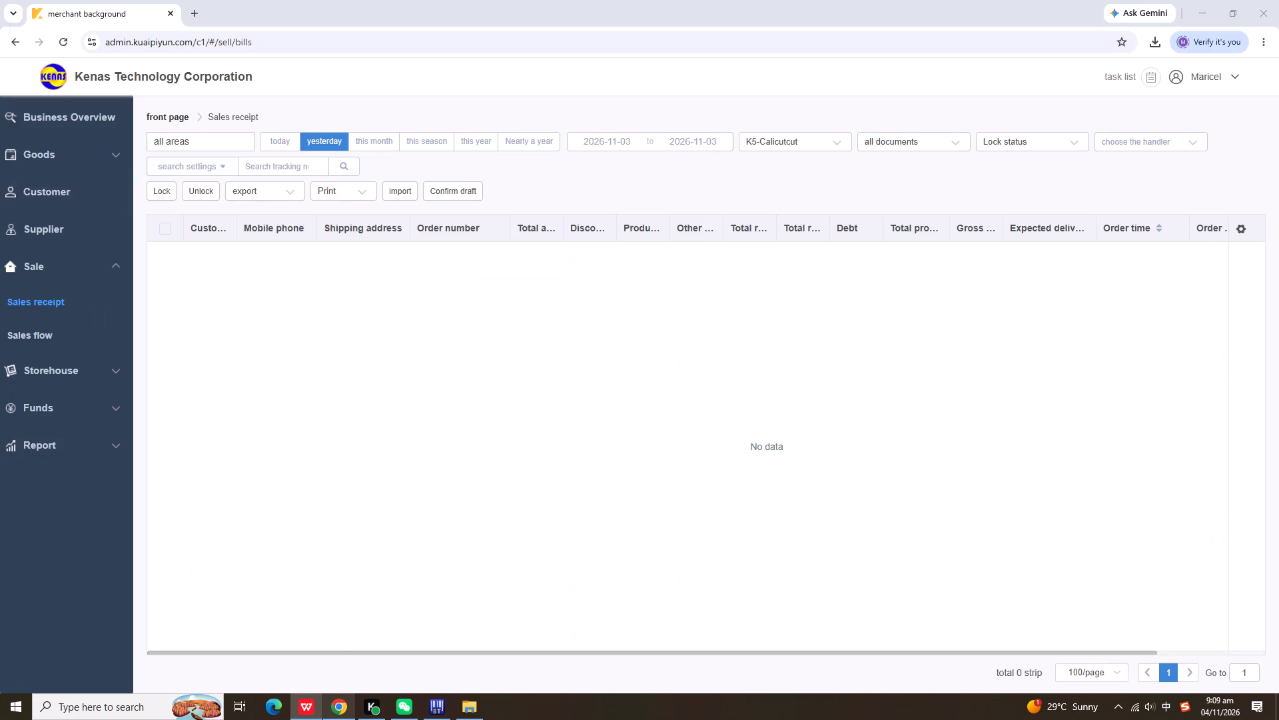
pyautogui.click(1146, 76)
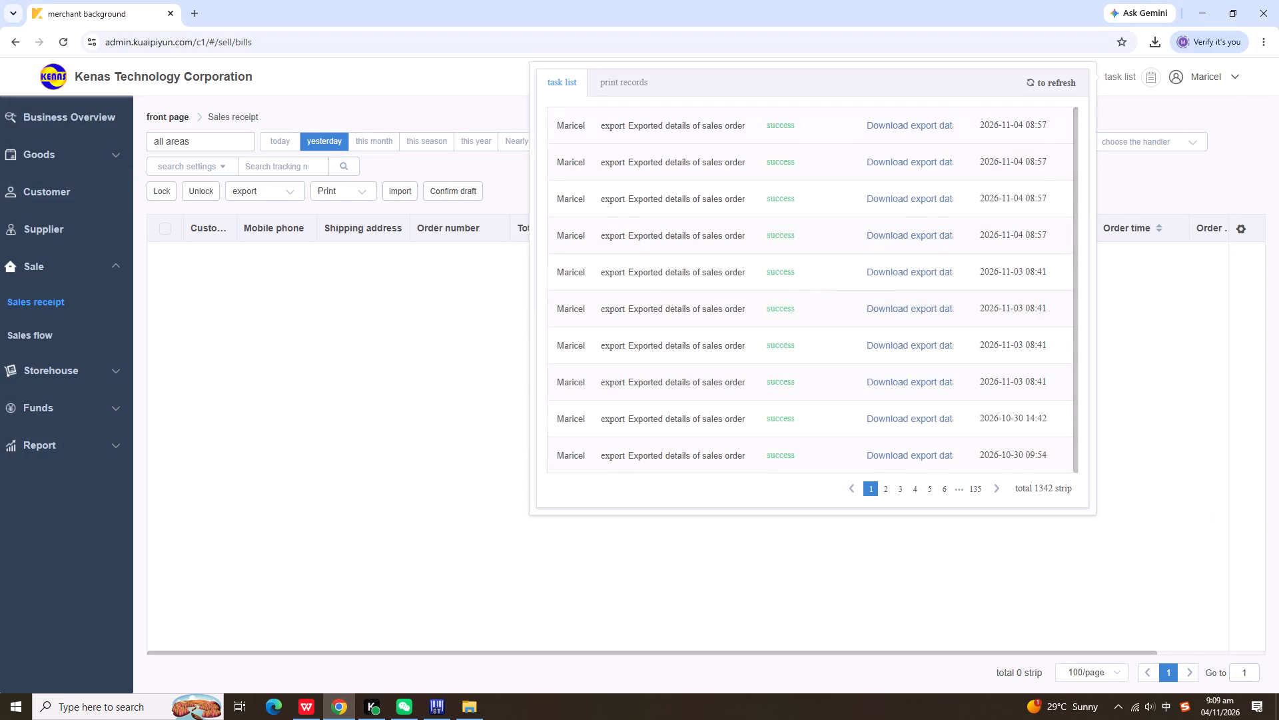
pyautogui.click(922, 126)
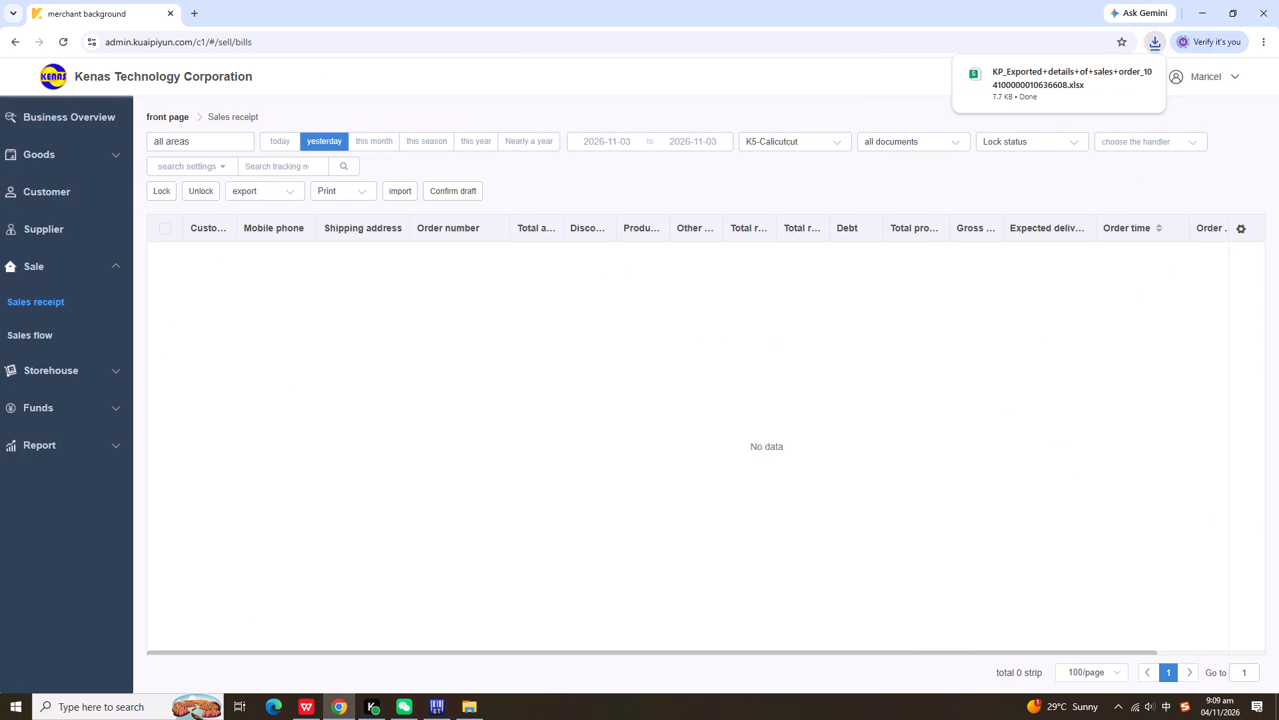
pyautogui.click(979, 81)
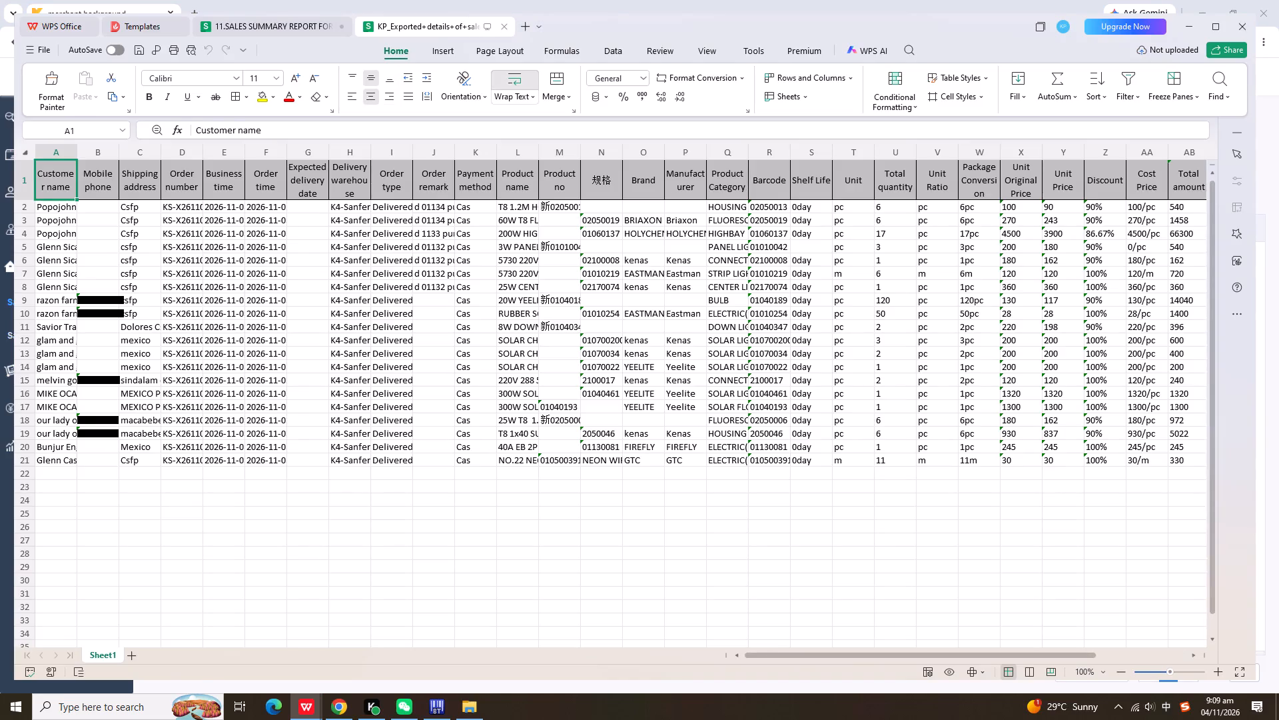
# Delete the Mobile phone, Shipping address, Business time, Expected delivery date, Delivery warehouse and Order type columns from the K4 export.
pyautogui.moveTo(113, 153); pyautogui.dragTo(128, 153)
pyautogui.rightClick(128, 153)
pyautogui.click(149, 190)
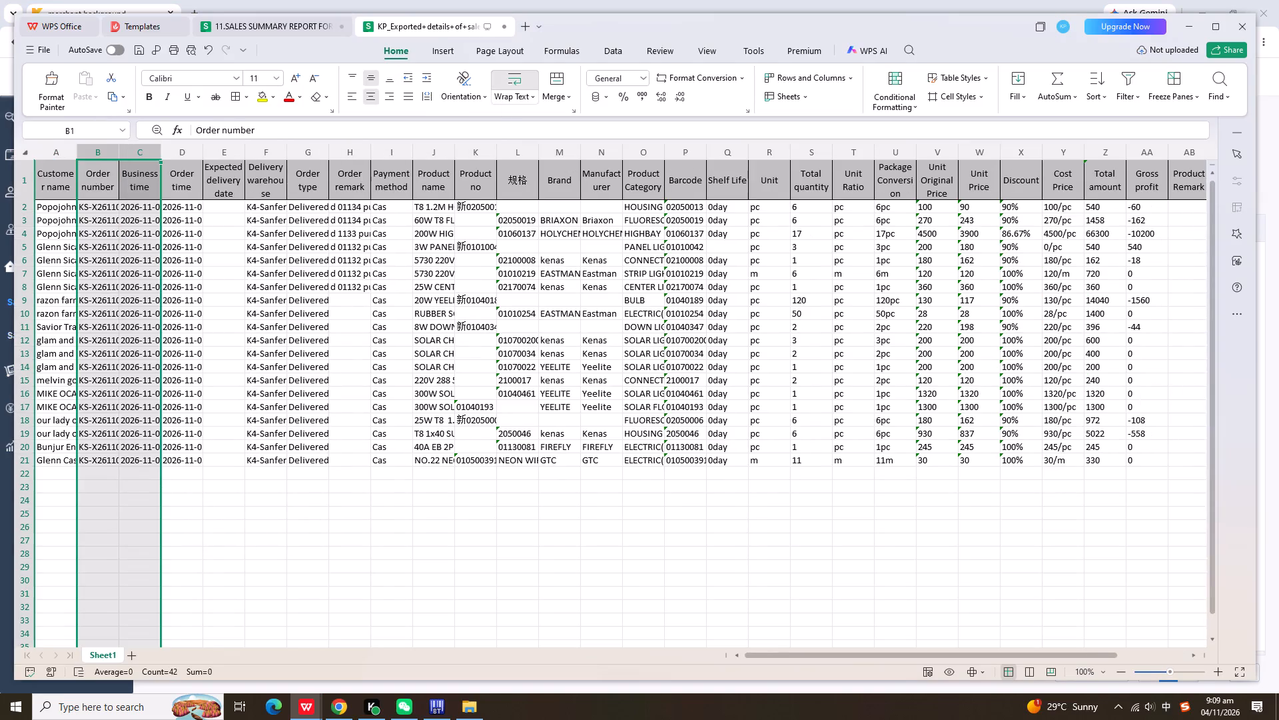
pyautogui.click(147, 156)
pyautogui.rightClick(147, 156)
pyautogui.click(168, 191)
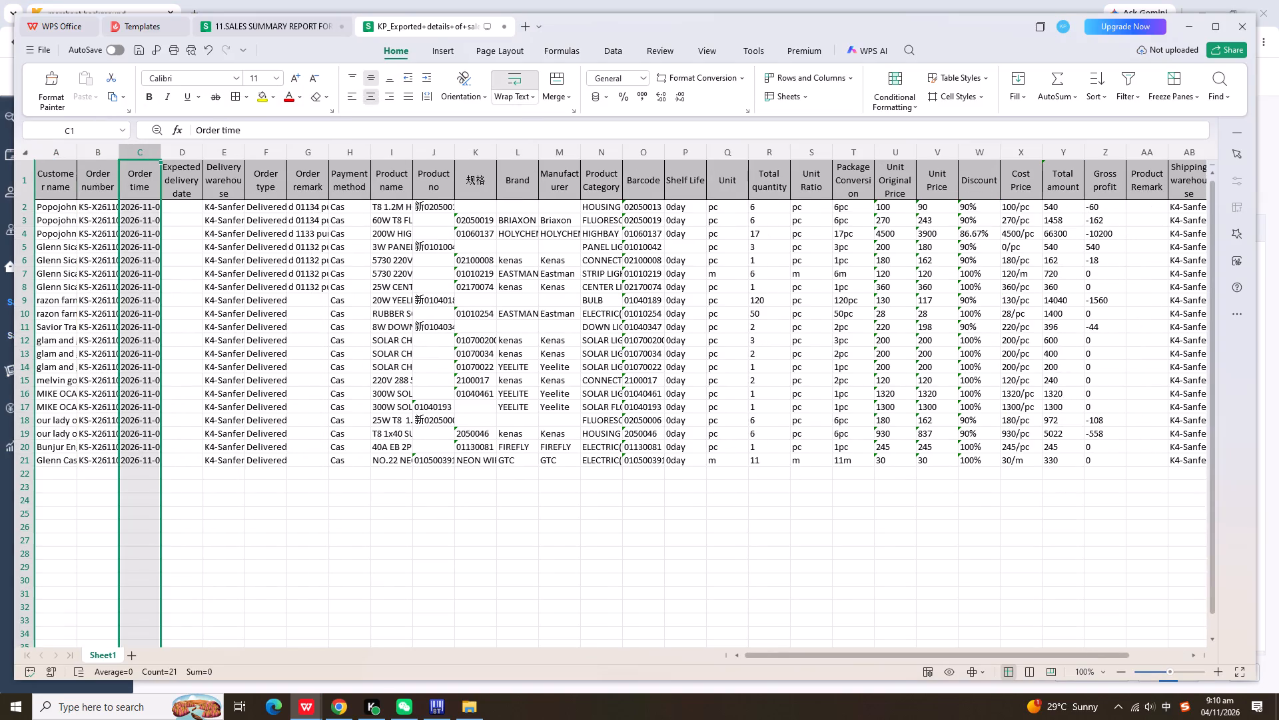
pyautogui.moveTo(189, 155); pyautogui.dragTo(256, 153)
pyautogui.rightClick(256, 153)
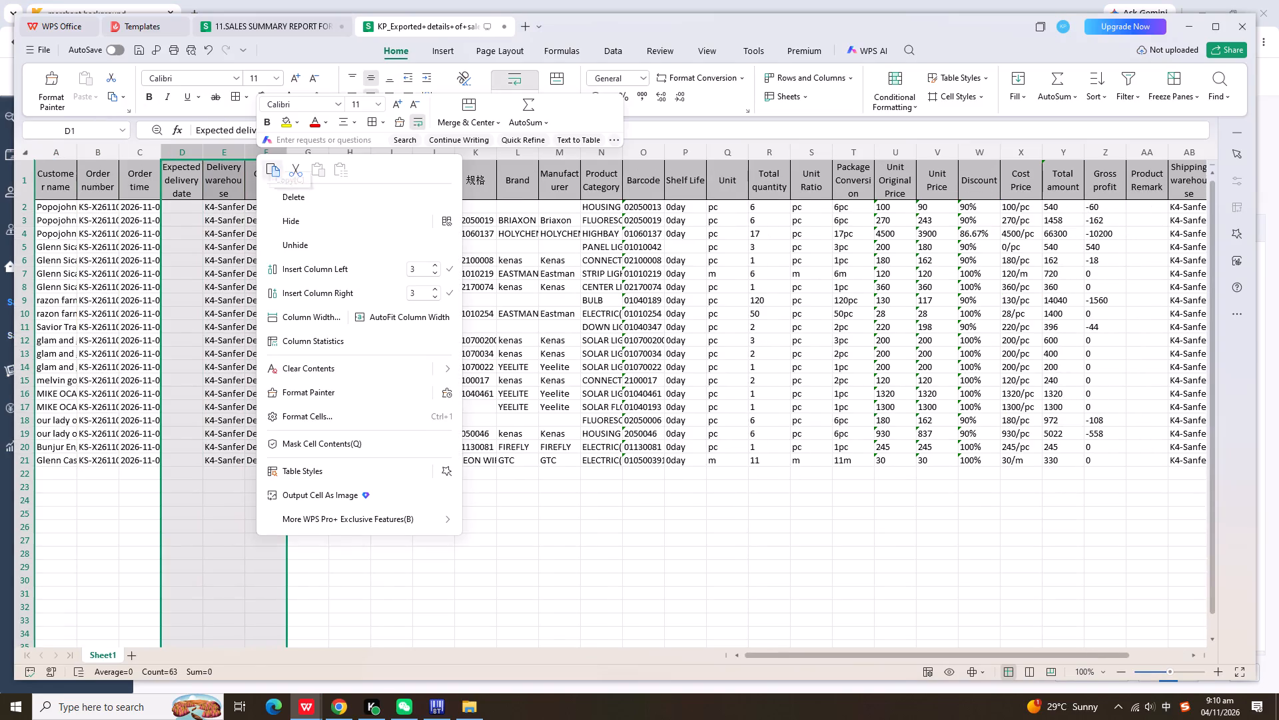
pyautogui.click(290, 195)
# Delete the Product no through Product Category columns and the Shelf Life column from the K4 export.
pyautogui.moveTo(298, 157); pyautogui.dragTo(488, 171)
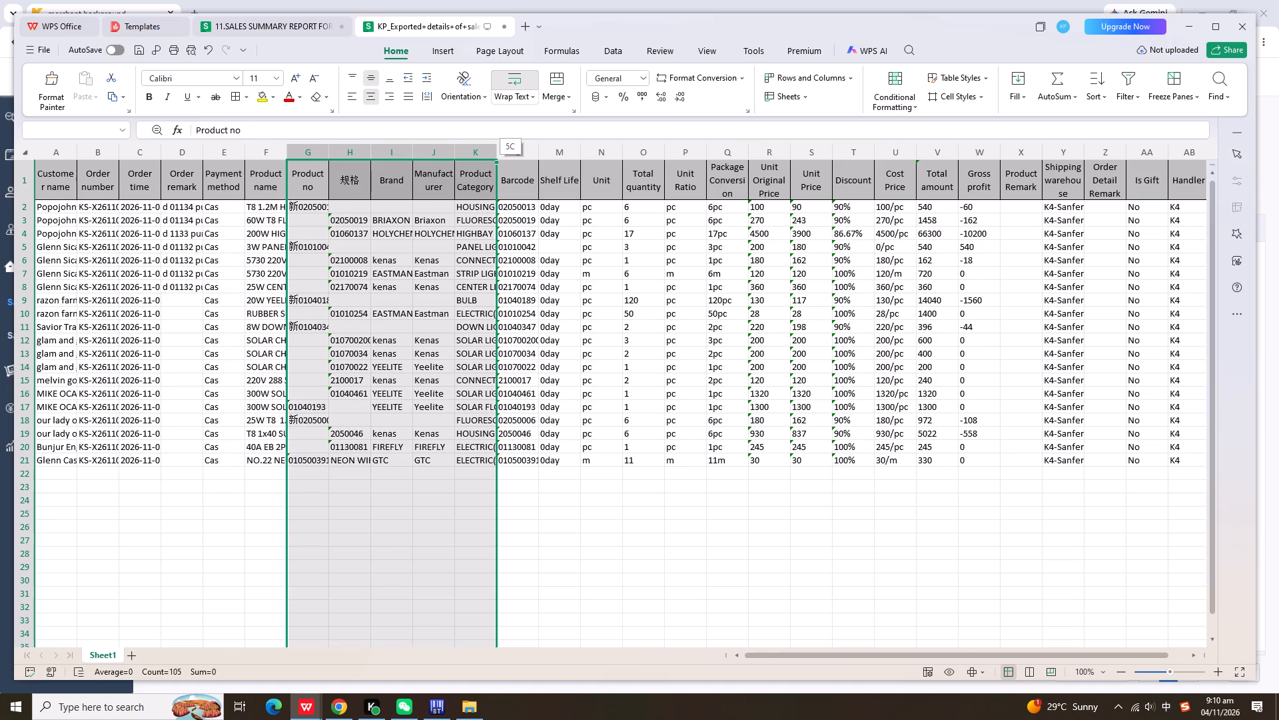
pyautogui.moveTo(488, 171); pyautogui.dragTo(478, 161)
pyautogui.rightClick(478, 161)
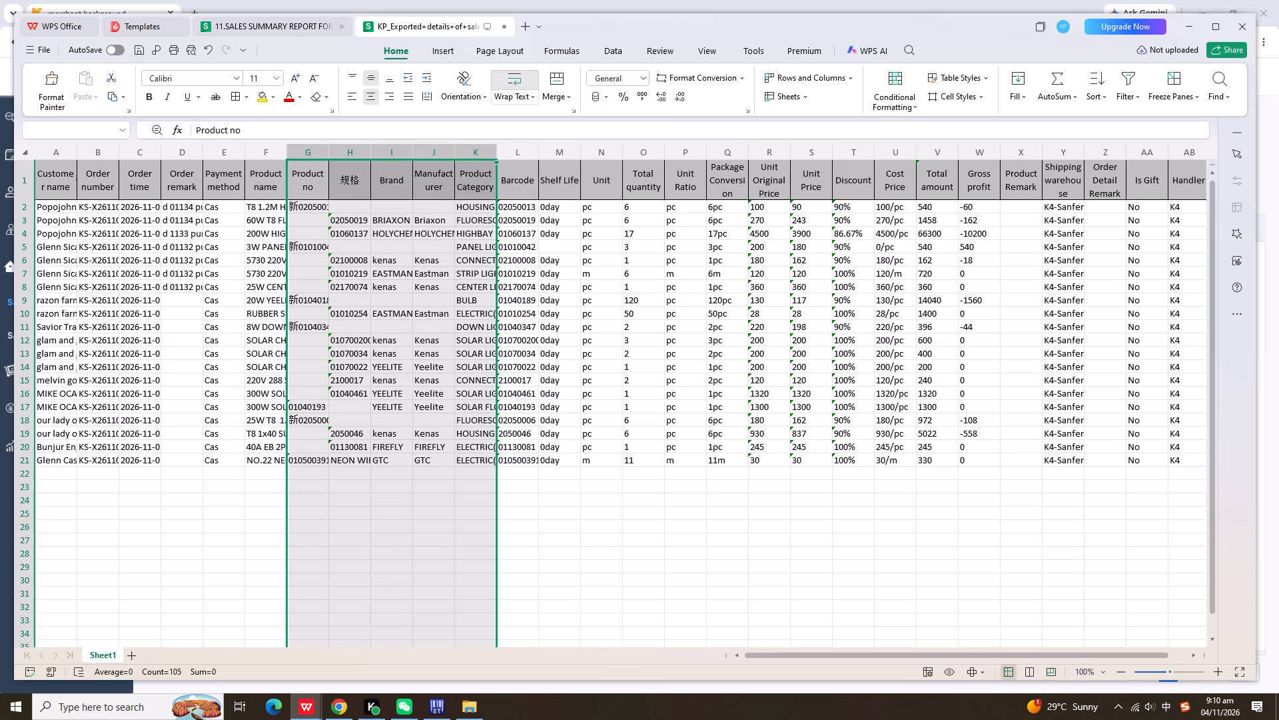
pyautogui.rightClick(484, 155)
pyautogui.click(511, 197)
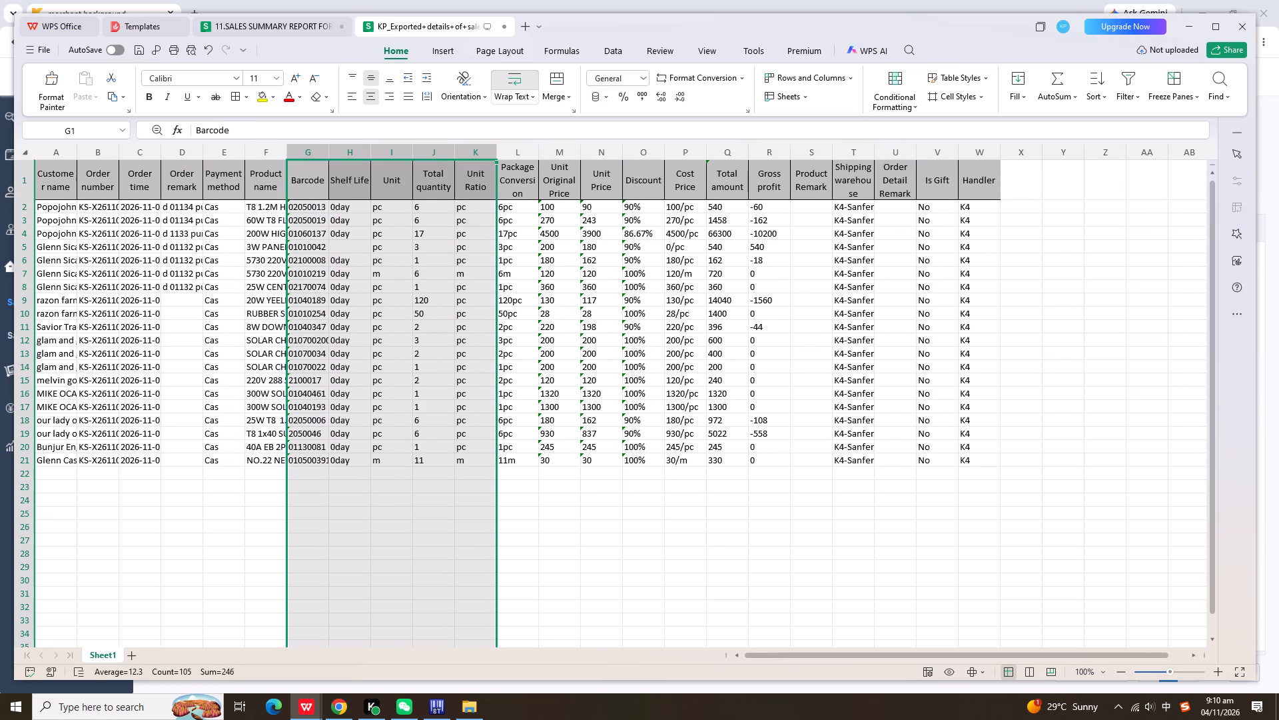
pyautogui.click(354, 157)
pyautogui.rightClick(354, 157)
pyautogui.click(400, 195)
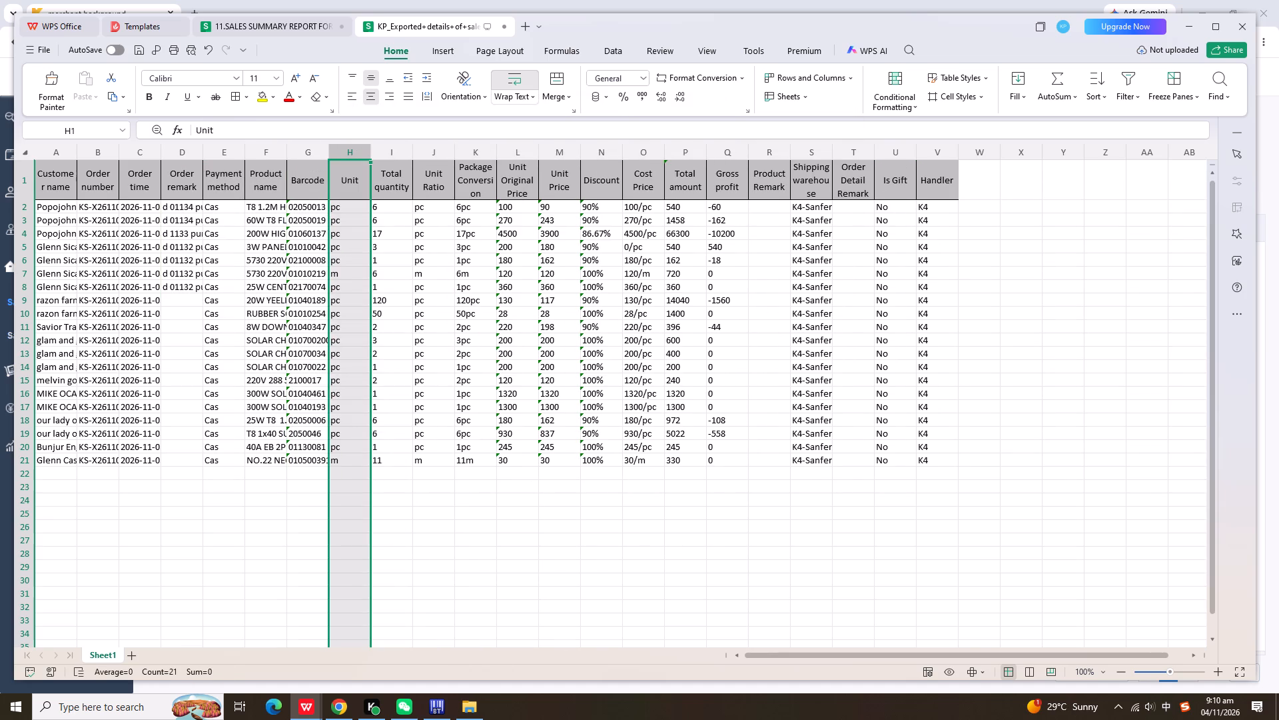
# Delete the Unit Ratio, Package Conversion, Unit Original Price, Discount and Cost Price columns from the K4 export.
pyautogui.moveTo(430, 157); pyautogui.dragTo(508, 155)
pyautogui.rightClick(508, 155)
pyautogui.click(543, 198)
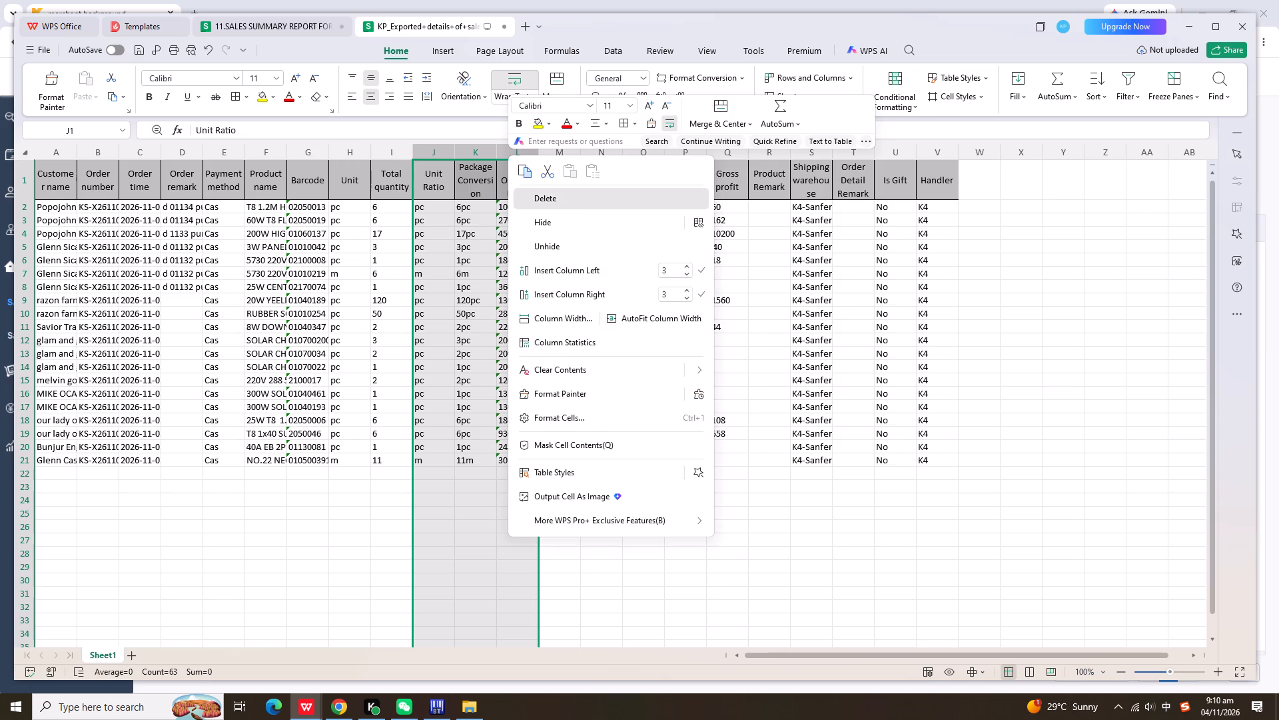
pyautogui.moveTo(484, 156); pyautogui.dragTo(506, 155)
pyautogui.rightClick(506, 155)
pyautogui.click(548, 193)
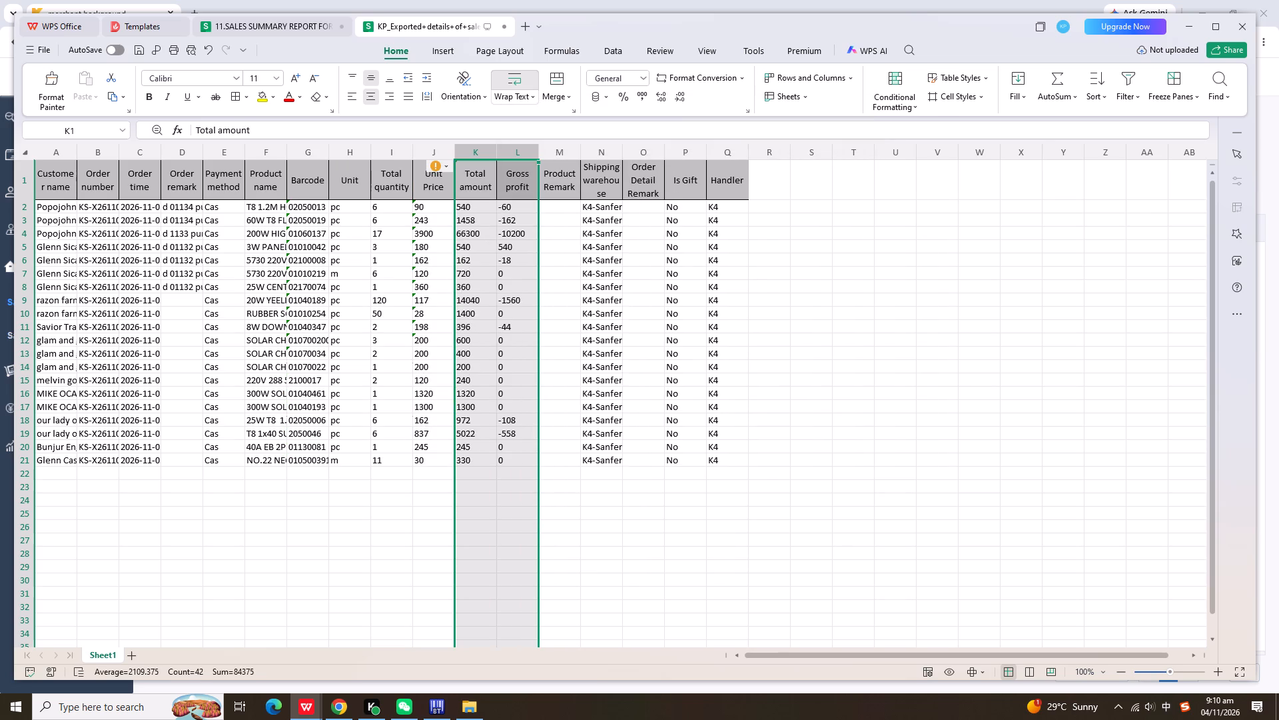
# Copy the Total amount values of all K4 export rows over the Gross profit column.
pyautogui.moveTo(482, 209); pyautogui.dragTo(481, 463)
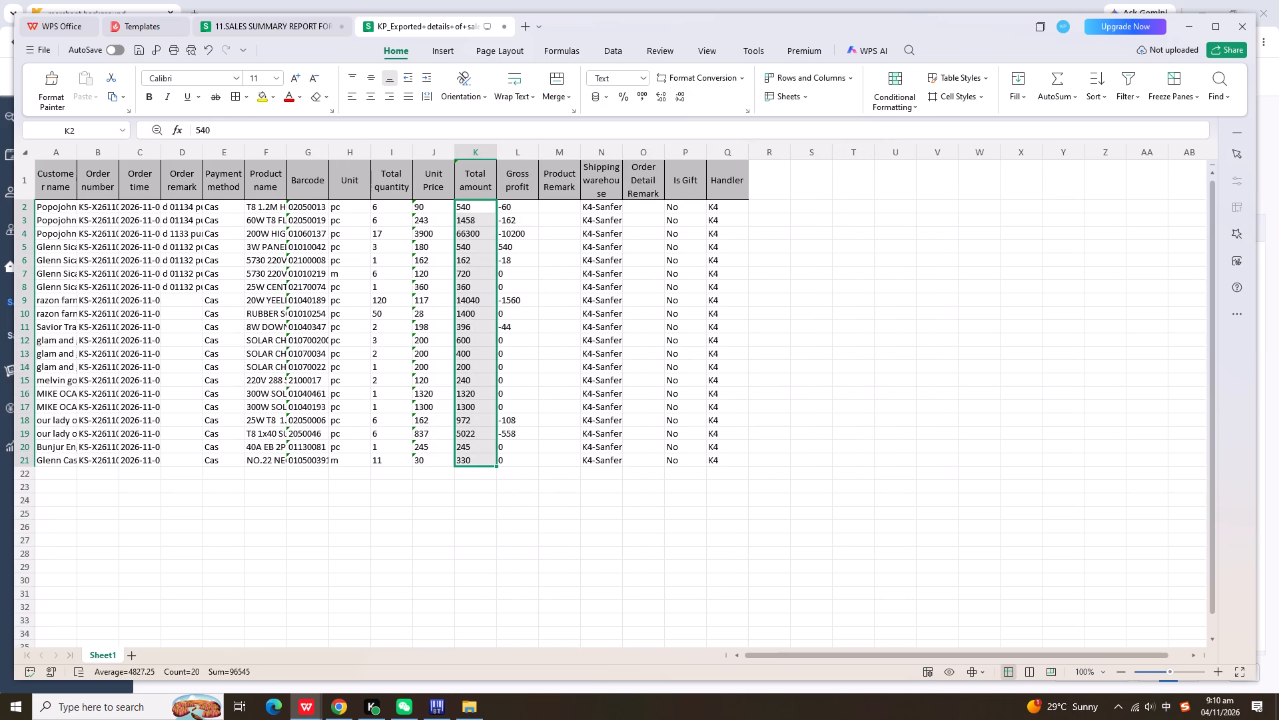
pyautogui.hotkey('ctrl', 'c')
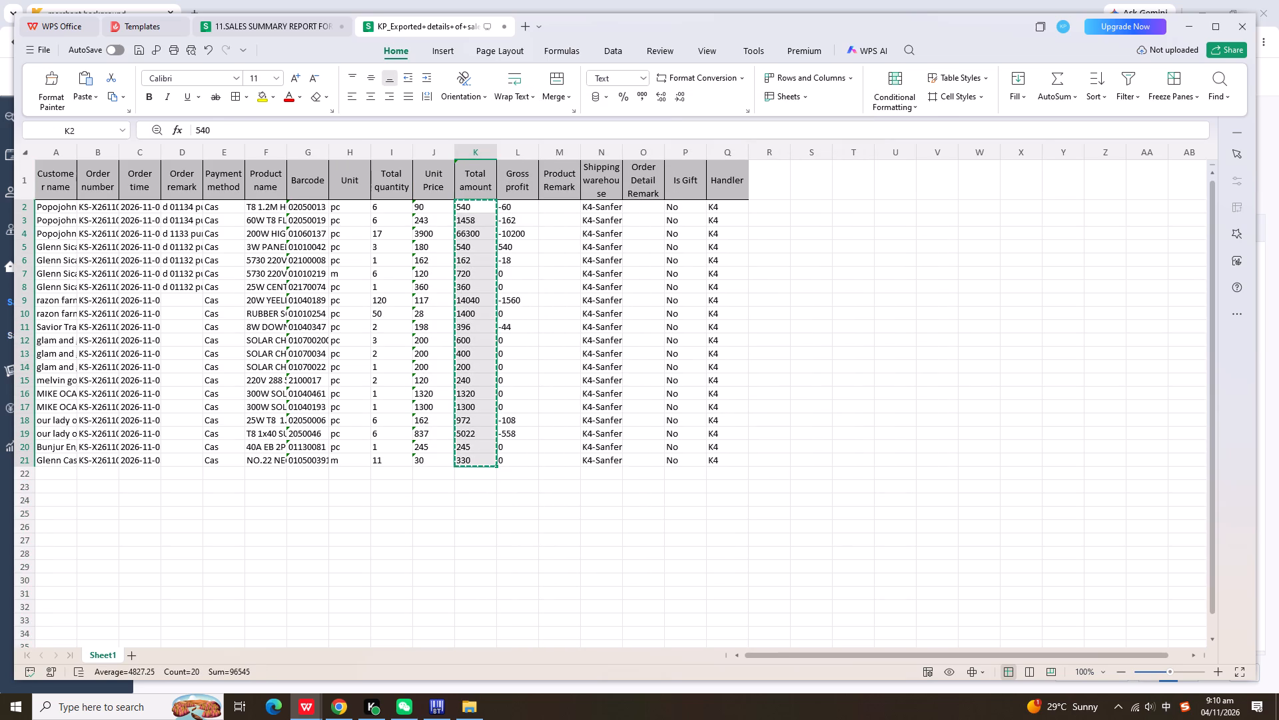
pyautogui.click(534, 204)
pyautogui.hotkey('ctrl', 'v')
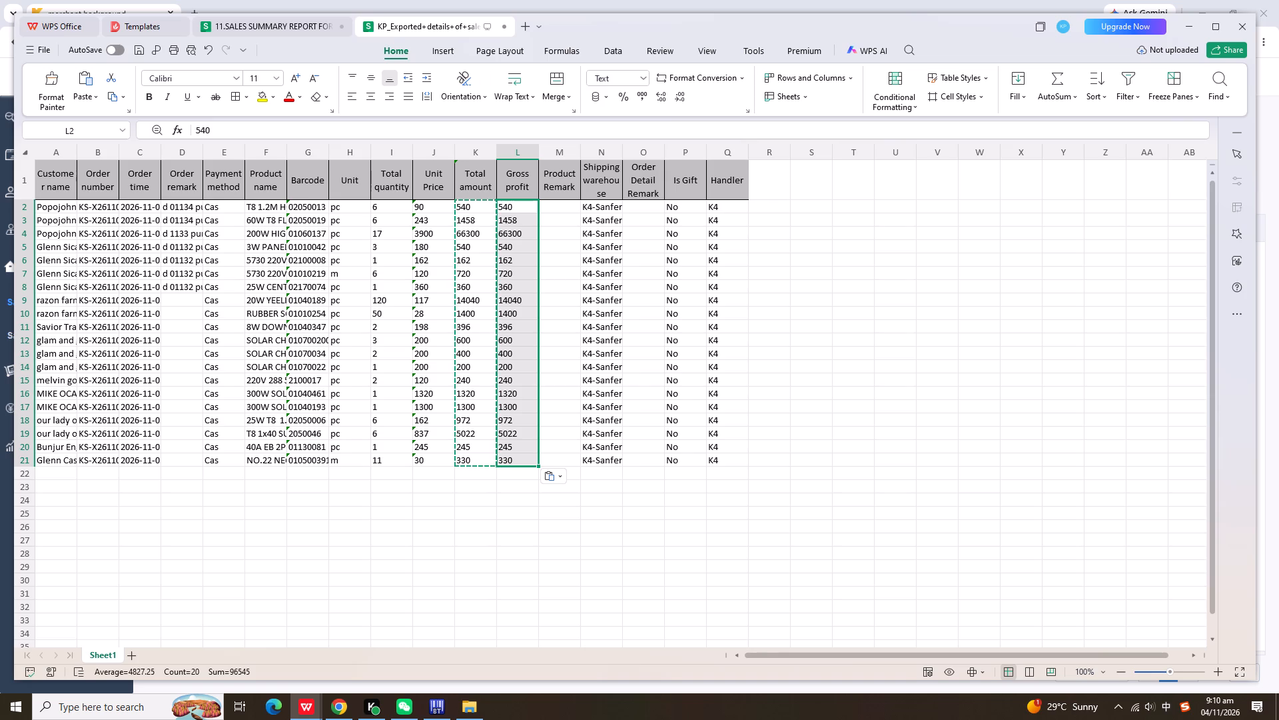
# Duplicate rows 5 to 9 of the first block on the K4 summary's DAILY SALES REMITTED sheet as five inserted rows.
pyautogui.click(314, 25)
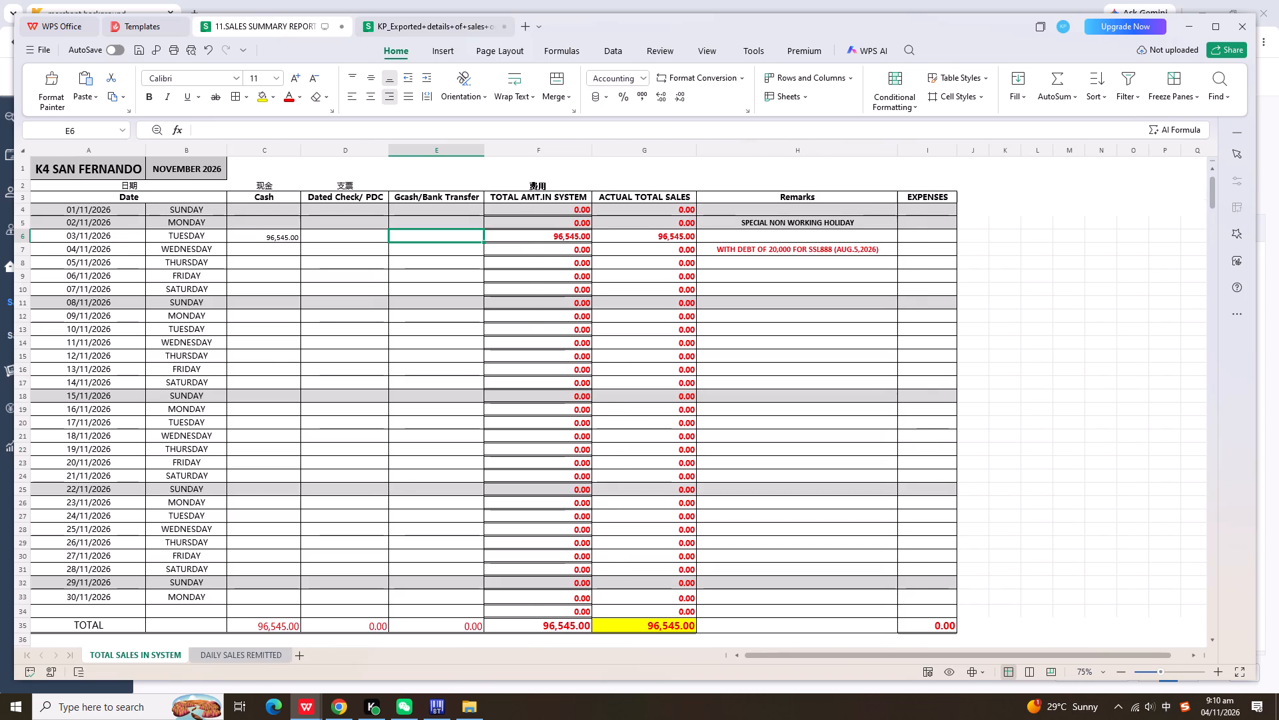
pyautogui.click(260, 657)
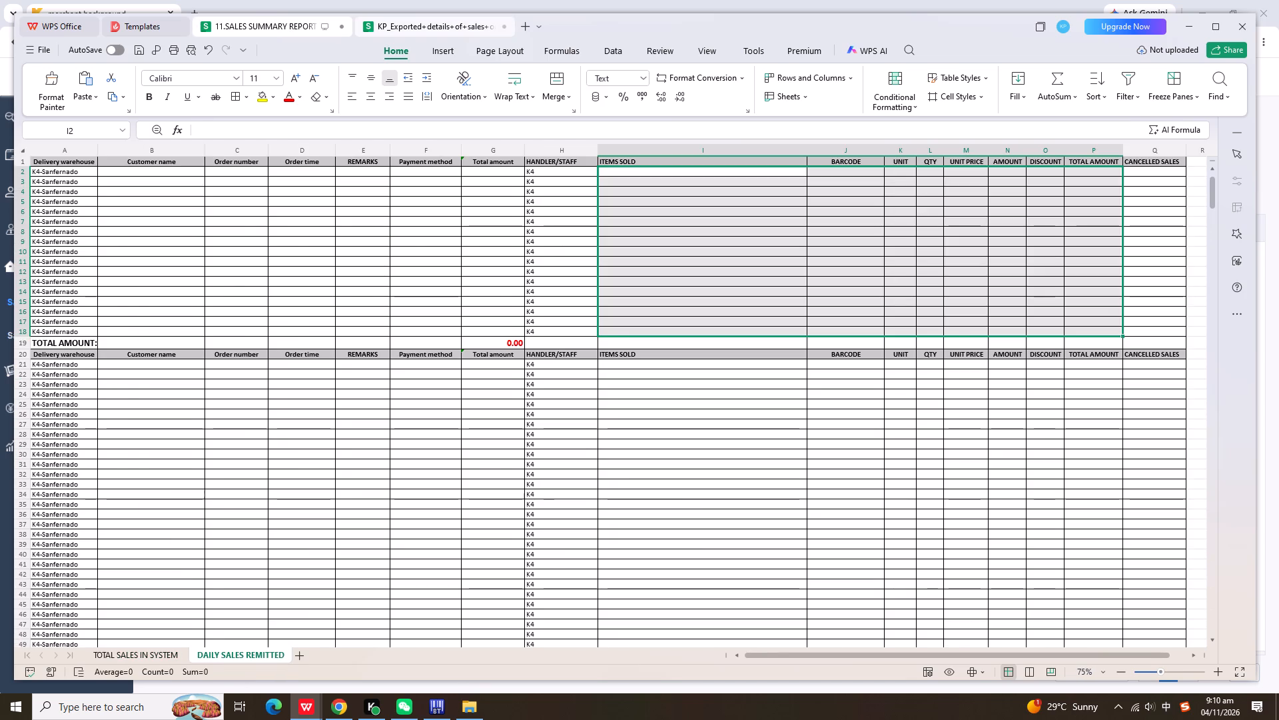
pyautogui.click(436, 23)
pyautogui.click(300, 23)
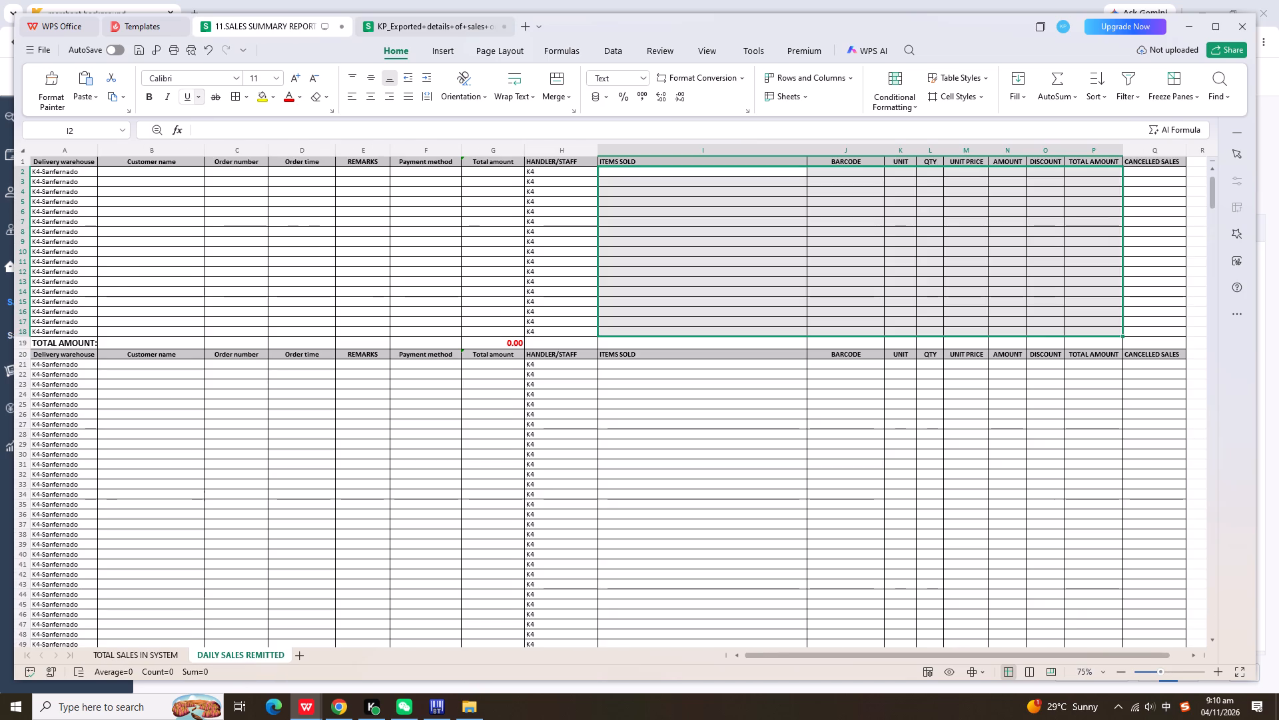
pyautogui.moveTo(23, 202); pyautogui.dragTo(23, 247)
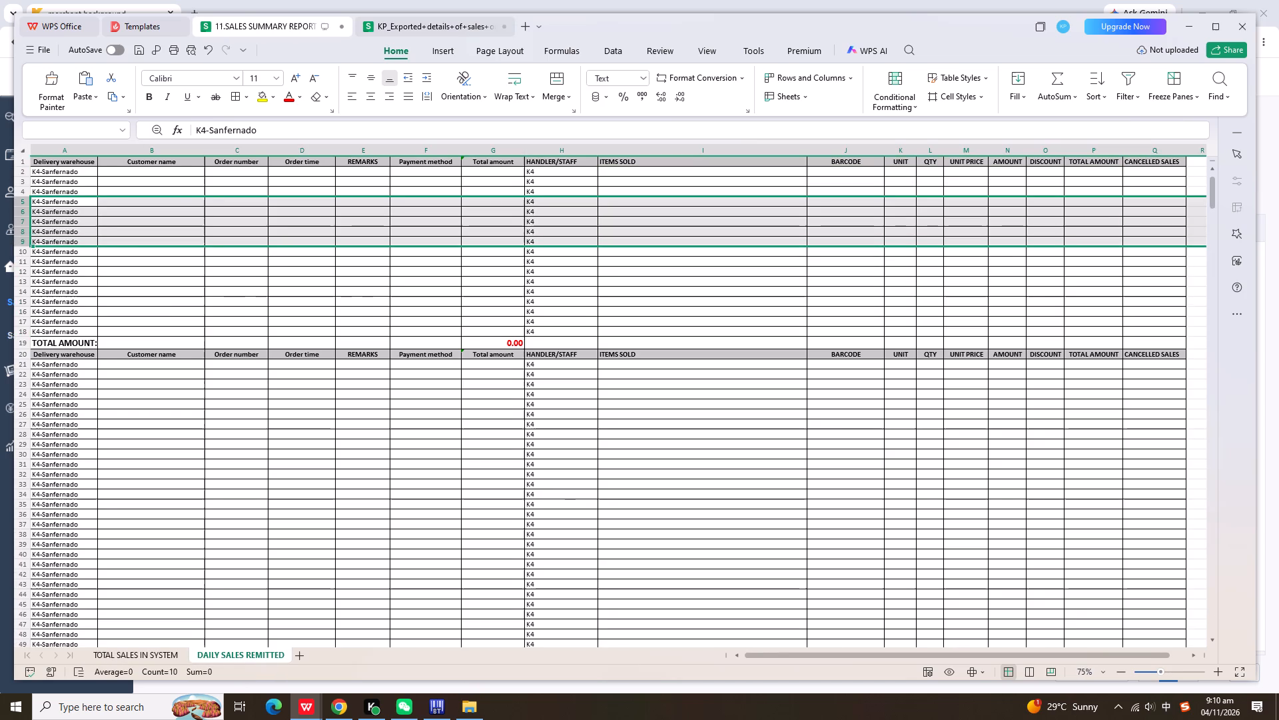
pyautogui.rightClick(25, 240)
pyautogui.click(46, 262)
pyautogui.rightClick(35, 221)
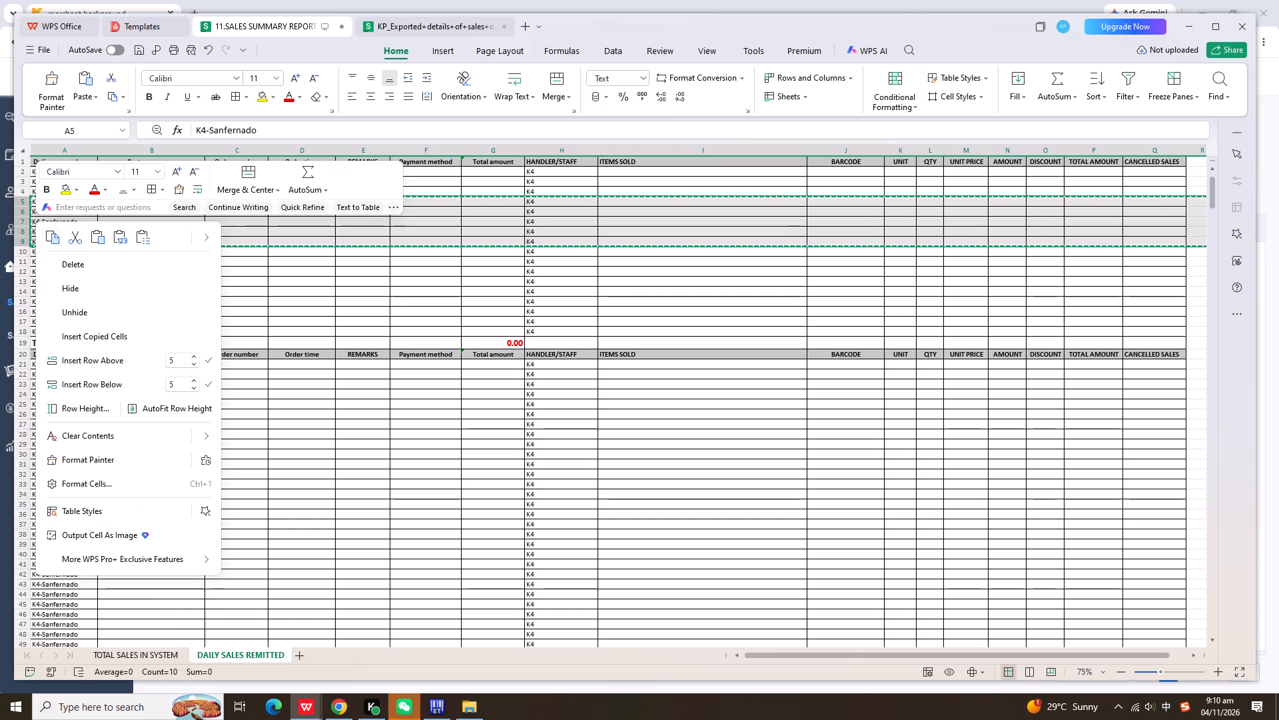
pyautogui.click(89, 335)
# Copy the export's Gross profit column values into both the Total amount and TOTAL AMOUNT columns of the DAILY SALES REMITTED sheet, from row 2.
pyautogui.click(413, 15)
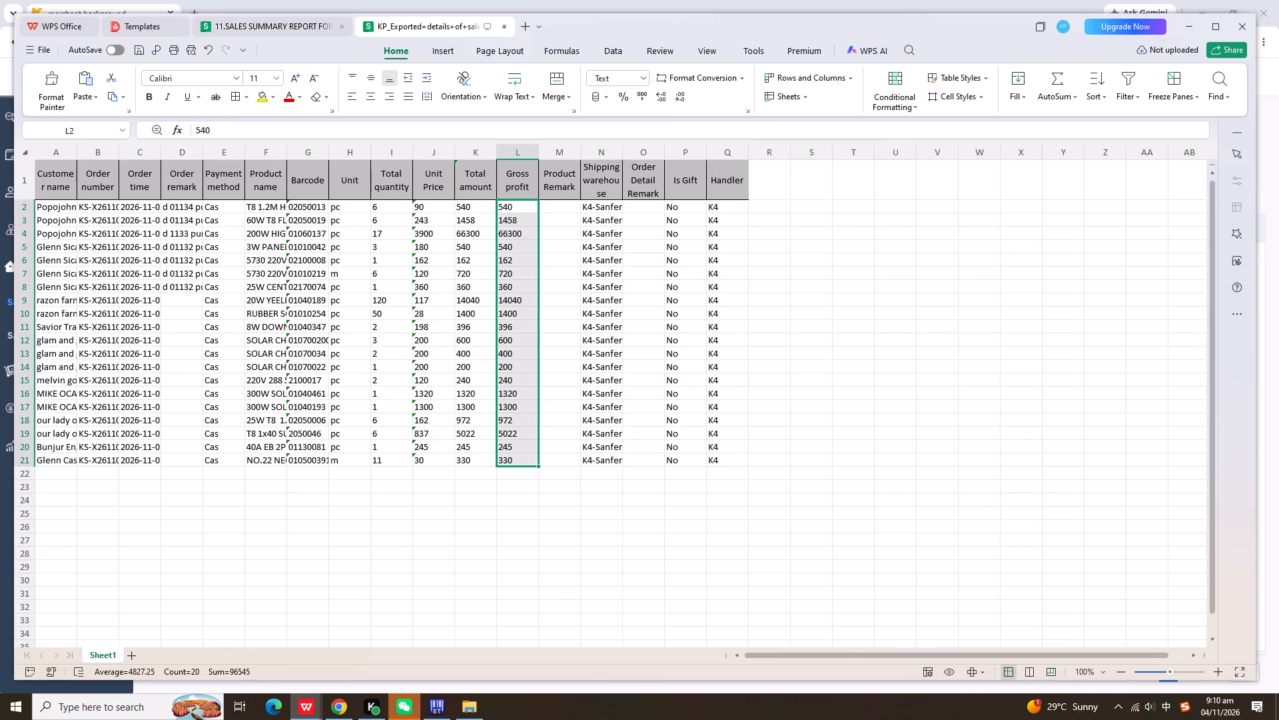
pyautogui.hotkey('ctrl', 'c')
pyautogui.click(288, 7)
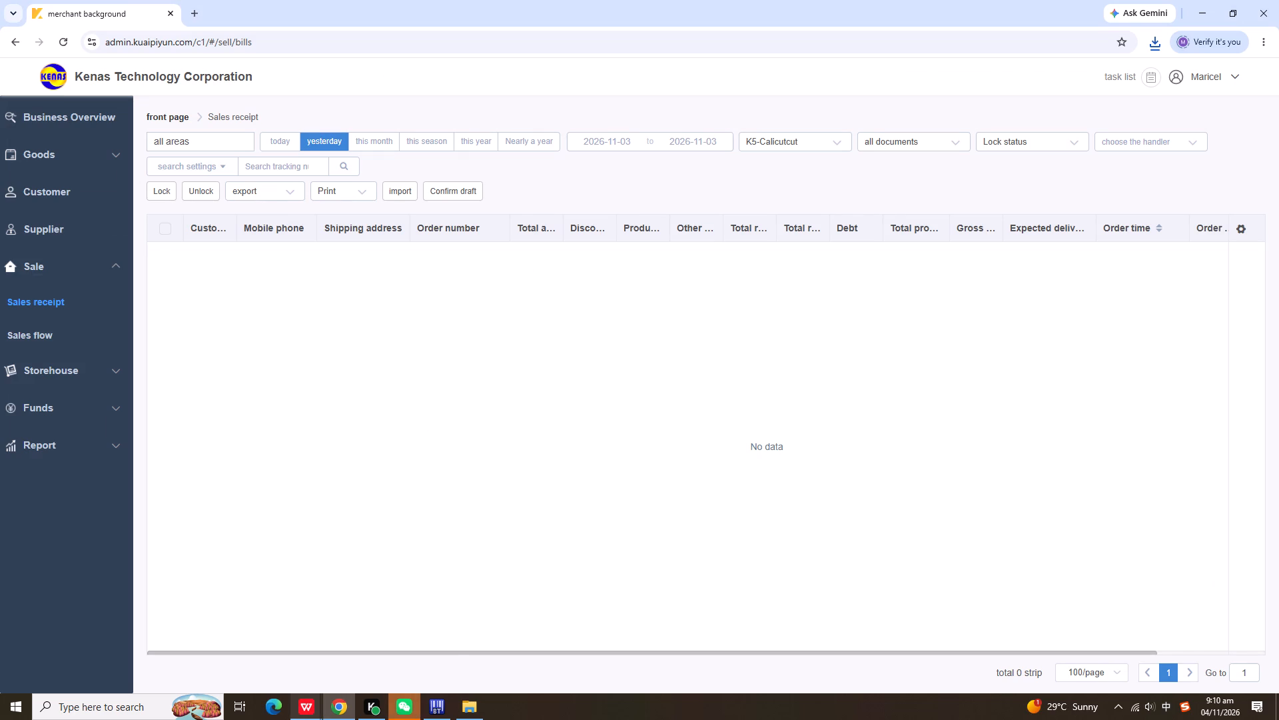
pyautogui.click(304, 707)
pyautogui.click(241, 657)
pyautogui.click(505, 173)
pyautogui.hotkey('ctrl', 'v')
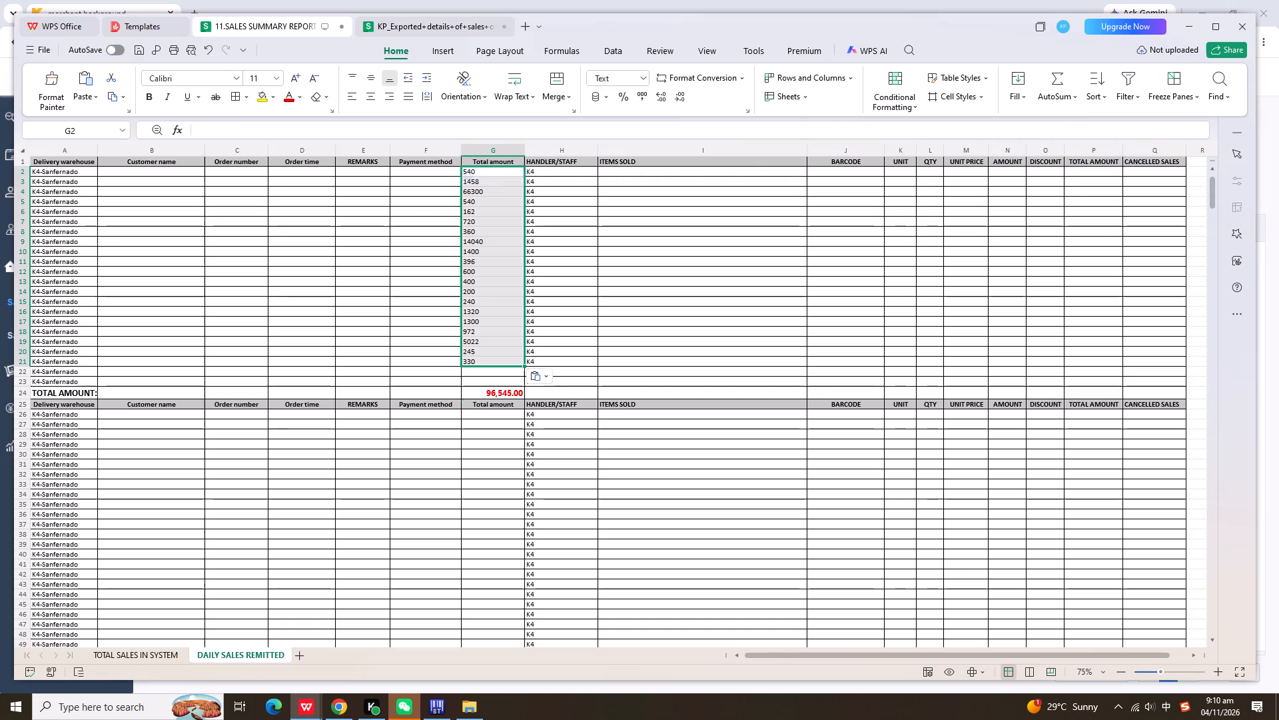
pyautogui.click(1087, 172)
pyautogui.hotkey('ctrl', 'v')
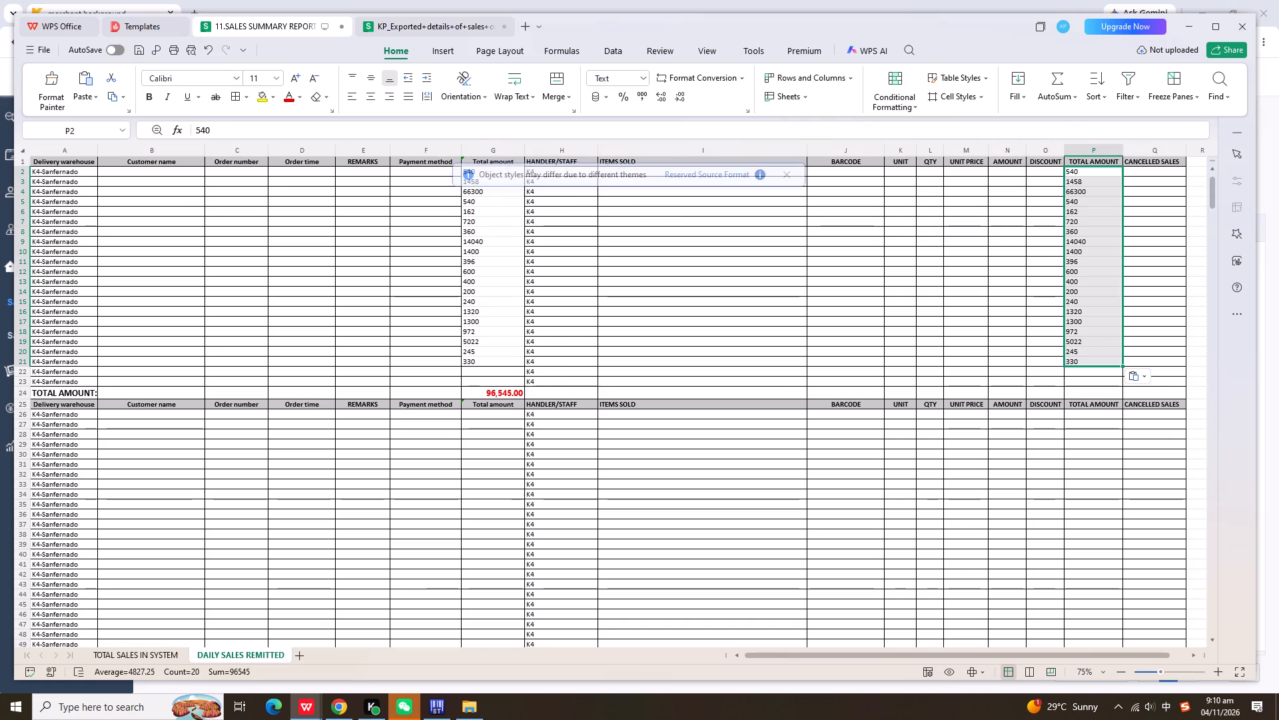
# Copy the export's Customer name through Payment method data into the matching columns of the DAILY SALES REMITTED sheet, starting at B2.
pyautogui.click(409, 708)
pyautogui.click(408, 708)
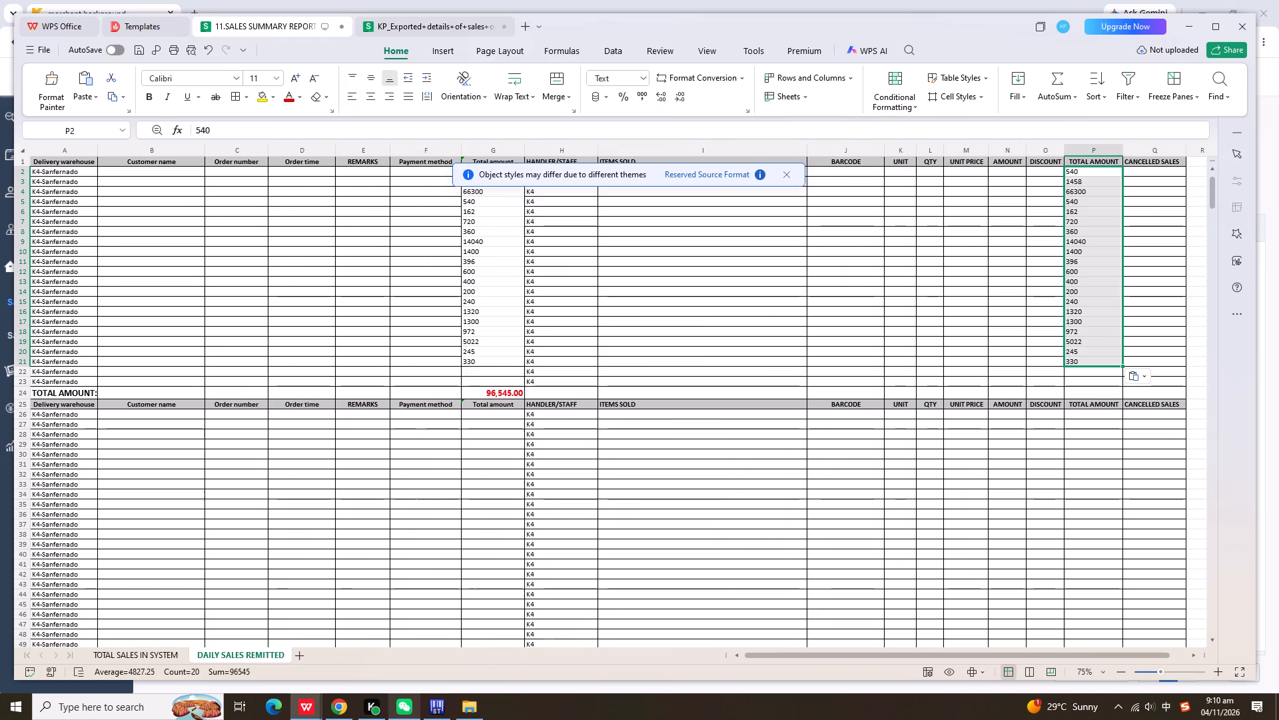
pyautogui.click(430, 27)
pyautogui.moveTo(51, 208); pyautogui.dragTo(232, 459)
pyautogui.hotkey('ctrl', 'c')
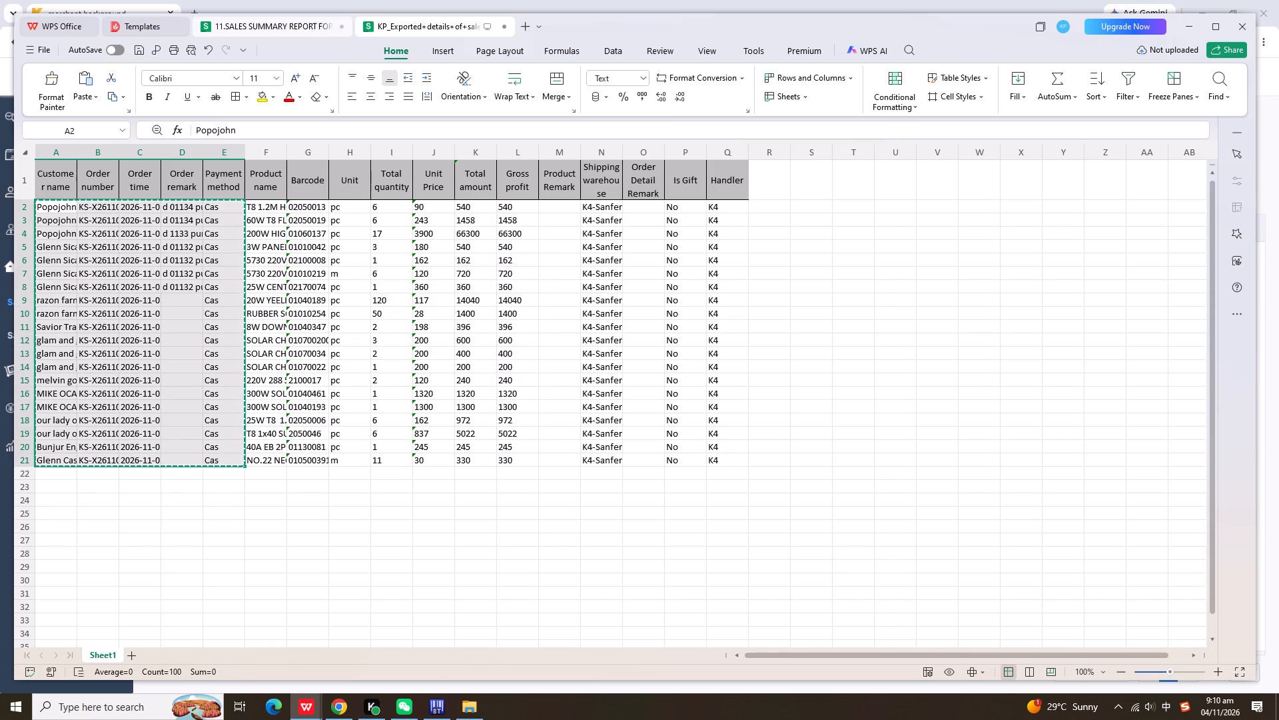
pyautogui.click(272, 21)
pyautogui.click(193, 173)
pyautogui.hotkey('ctrl', 'v')
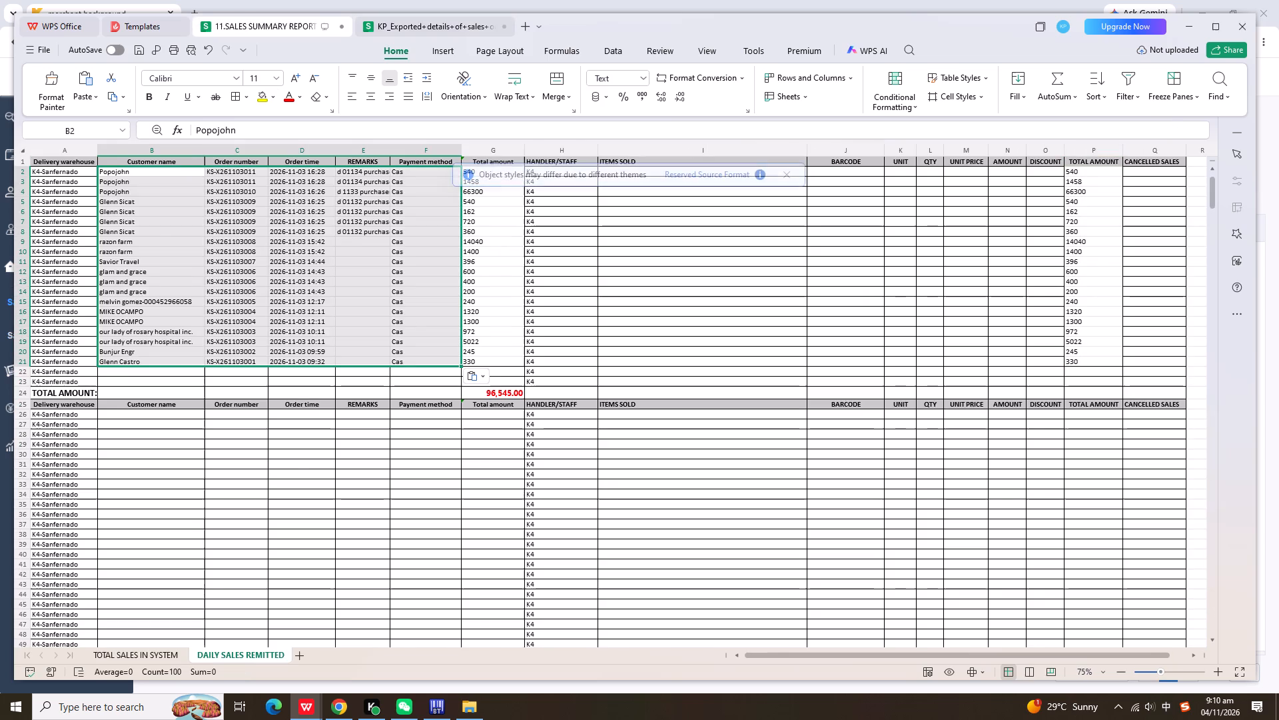
# Copy the export's Product name through Total amount data into the ITEMS SOLD through AMOUNT columns, starting at I2.
pyautogui.click(416, 27)
pyautogui.moveTo(264, 207); pyautogui.dragTo(470, 459)
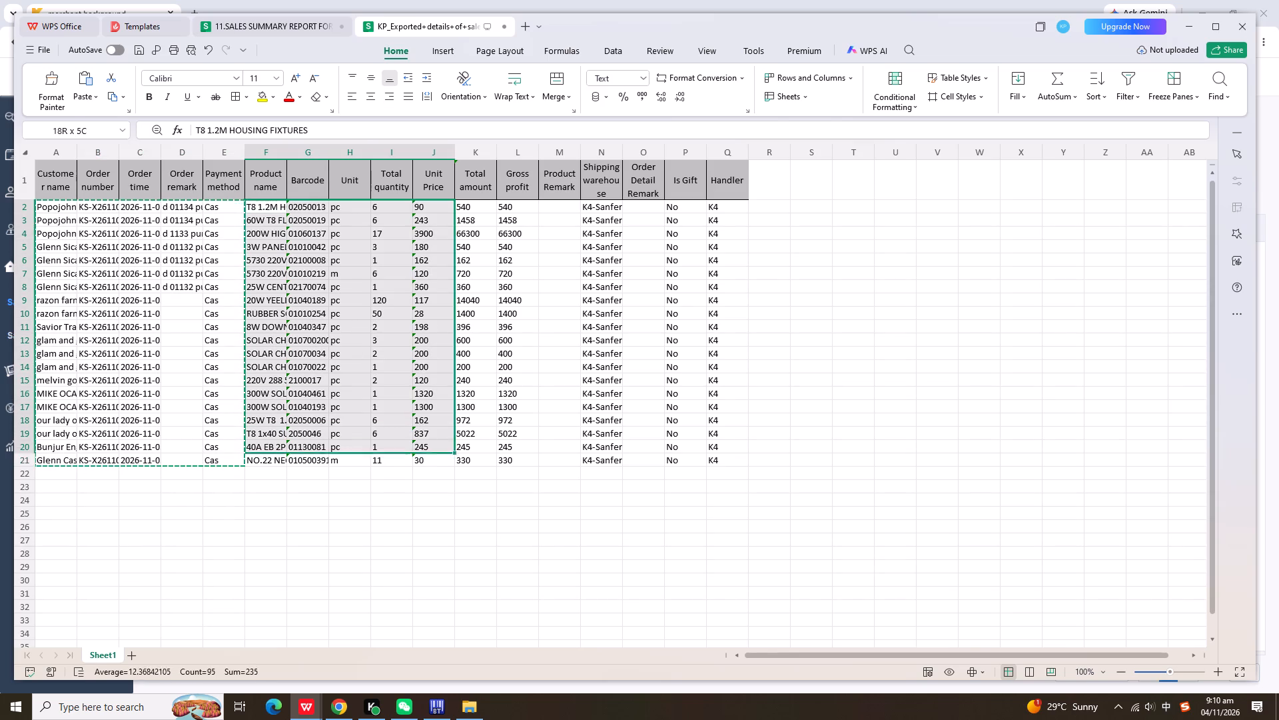
pyautogui.moveTo(470, 459); pyautogui.dragTo(478, 461)
pyautogui.hotkey('ctrl', 'c')
pyautogui.click(290, 23)
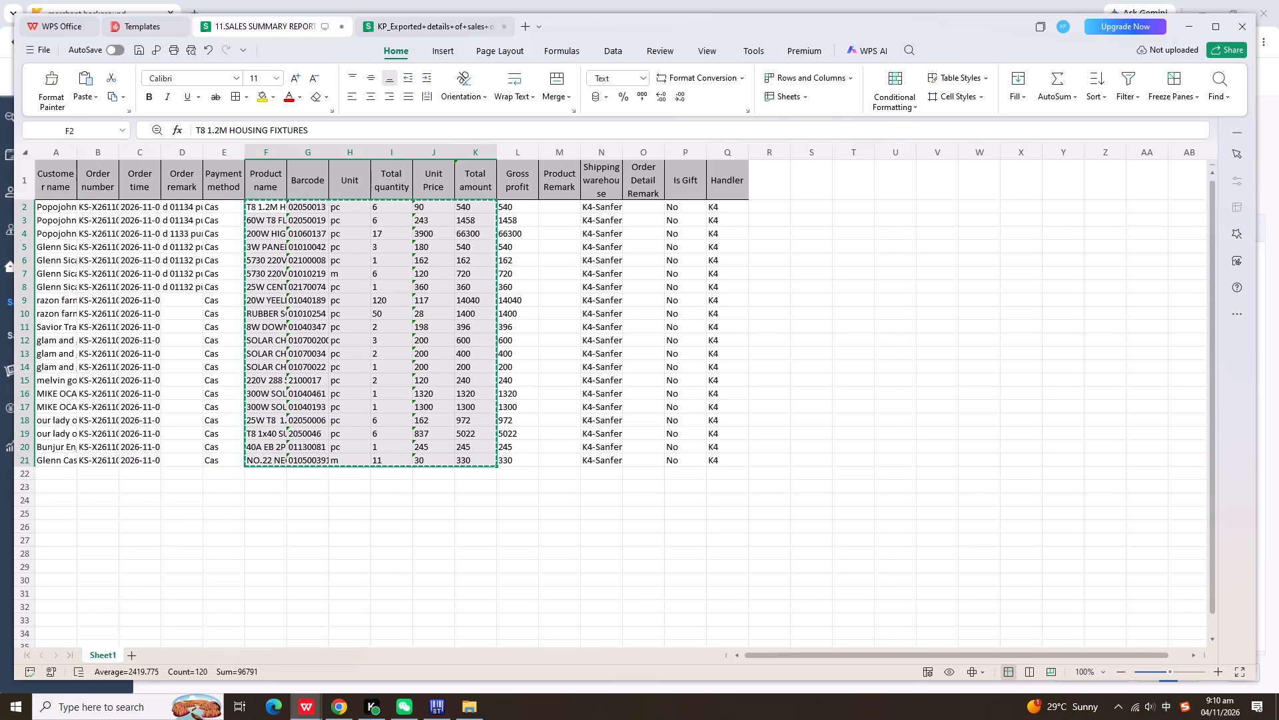
pyautogui.click(739, 174)
pyautogui.hotkey('ctrl', 'v')
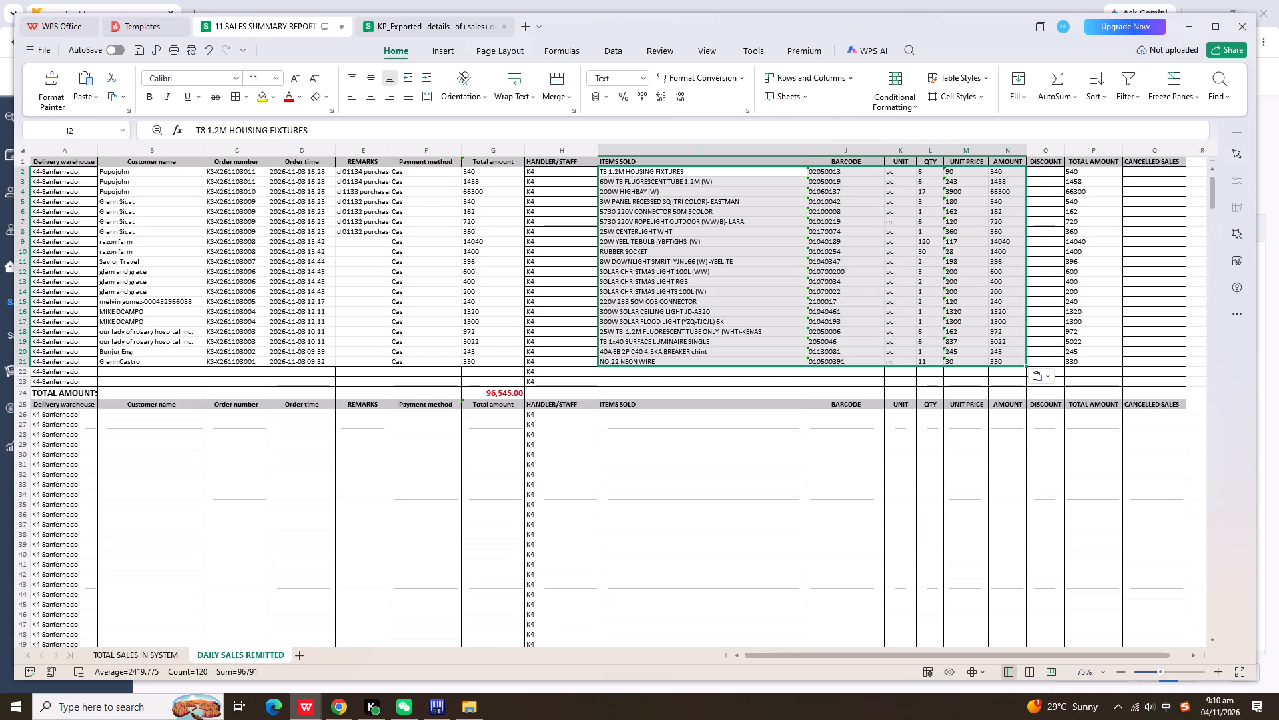
# Apply cell borders to the pasted sales rows 2 to 21, from Customer name to TOTAL AMOUNT.
pyautogui.moveTo(187, 171); pyautogui.dragTo(1087, 358)
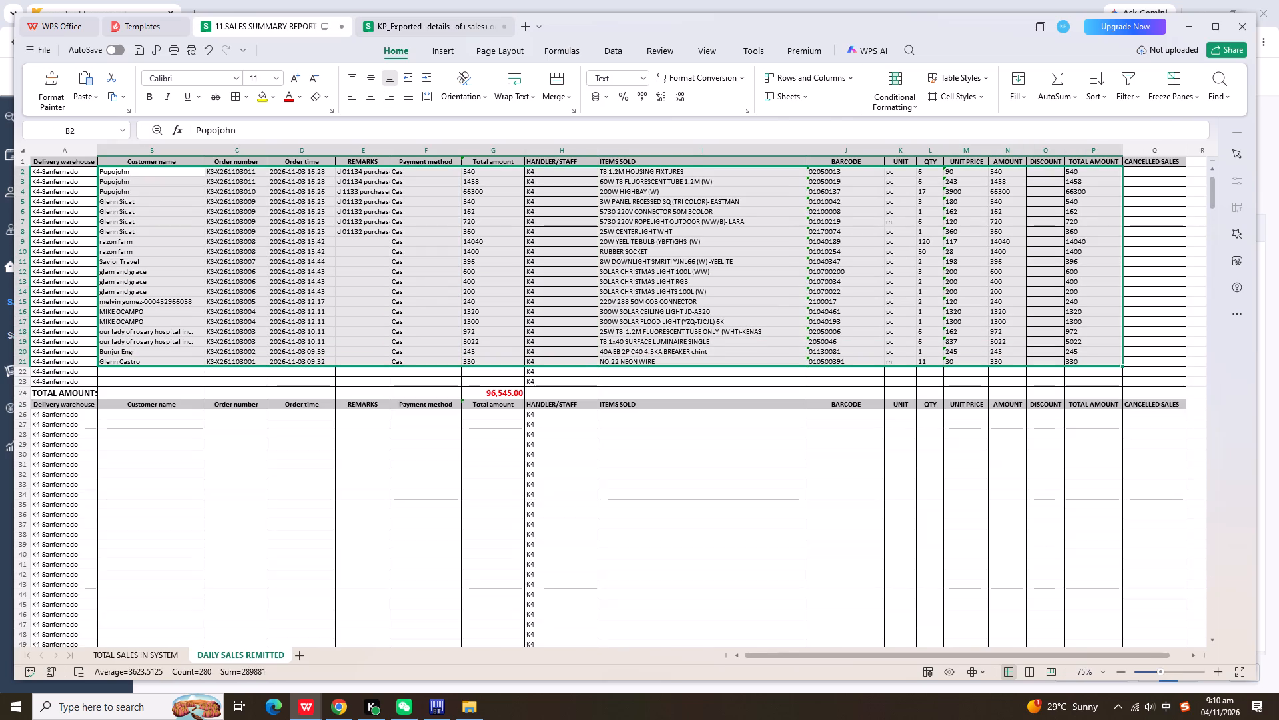
pyautogui.click(236, 96)
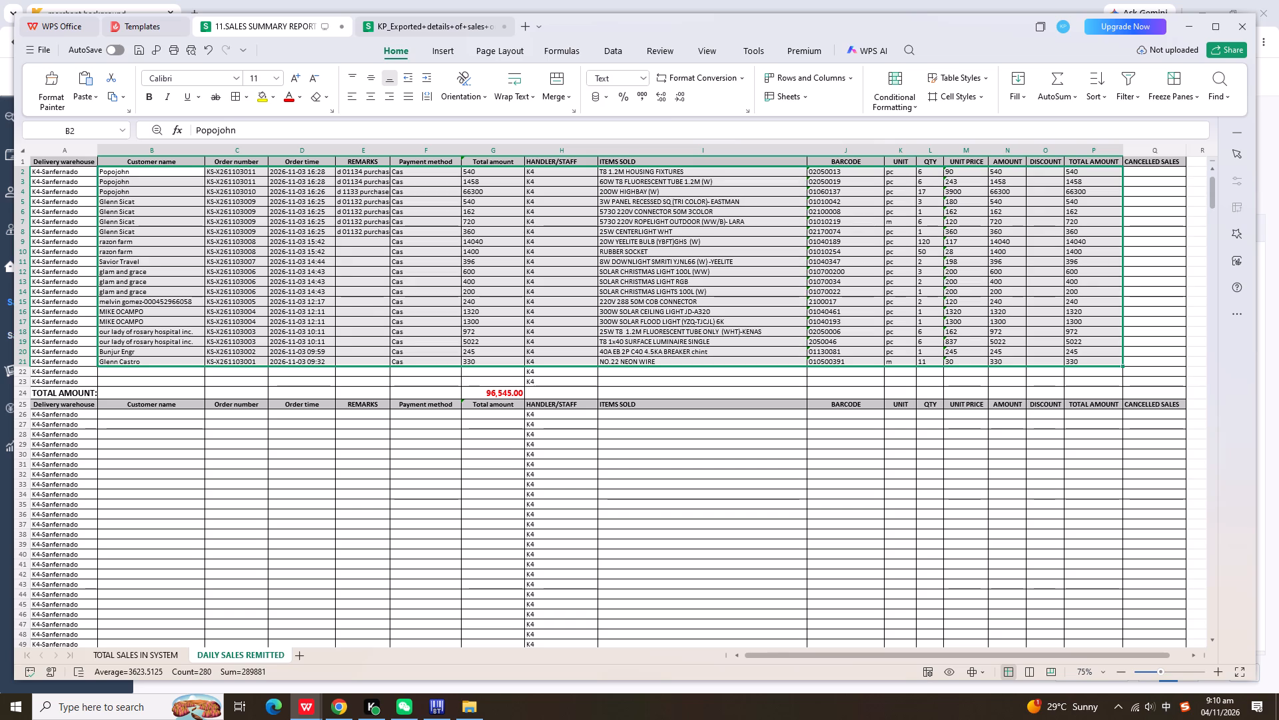
pyautogui.click(509, 394)
pyautogui.click(466, 453)
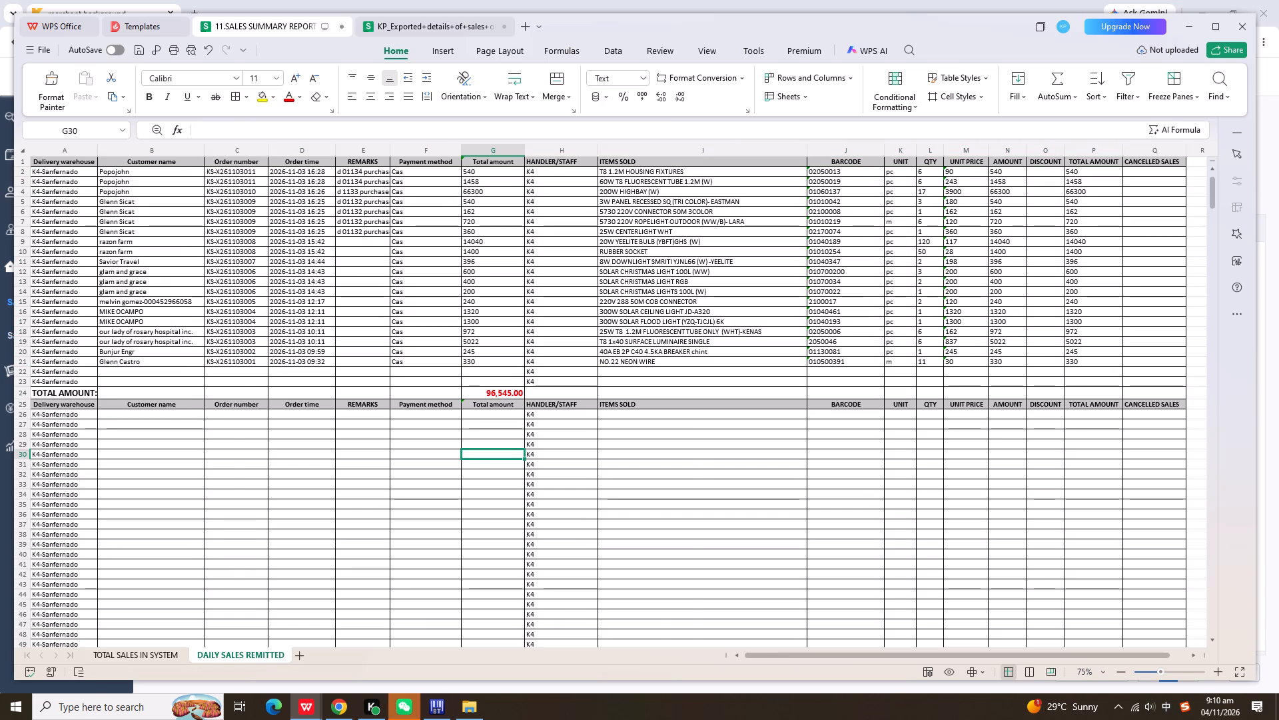
# Return to the TOTAL SALES IN SYSTEM sheet, save the K4 summary workbook, and close it together with the export.
pyautogui.click(141, 649)
pyautogui.hotkey('ctrl', 's')
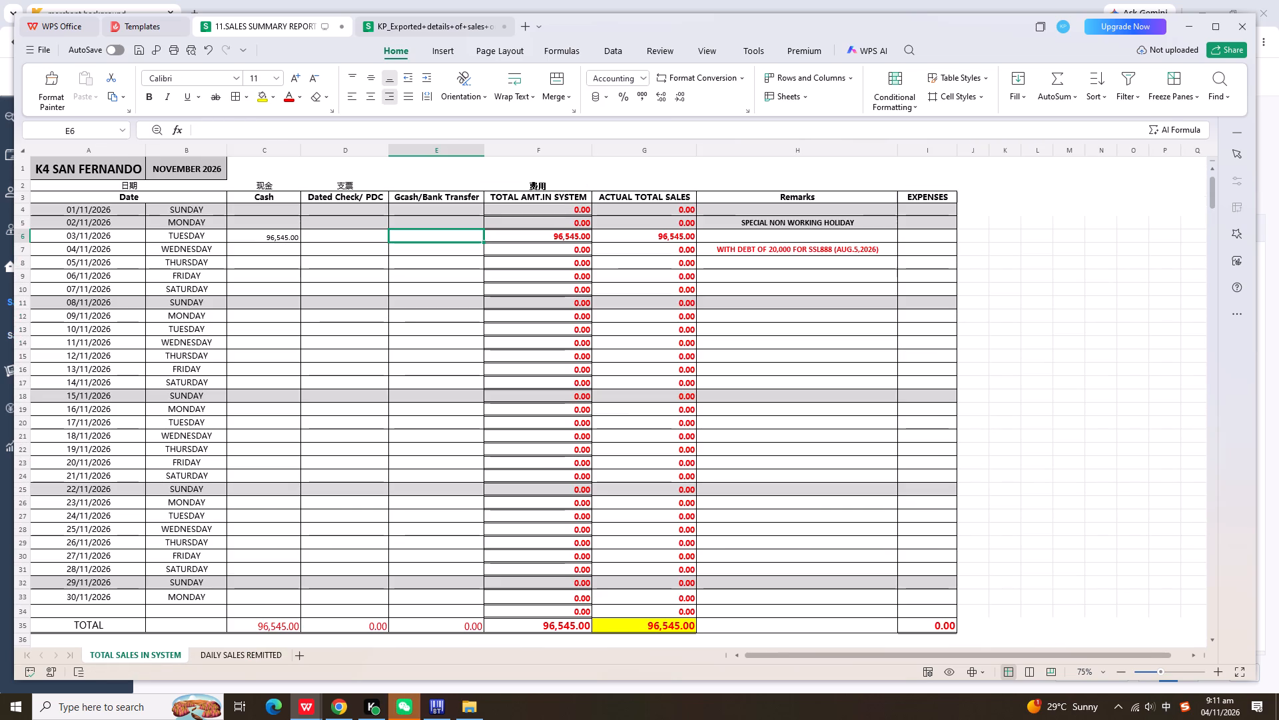
pyautogui.click(1251, 23)
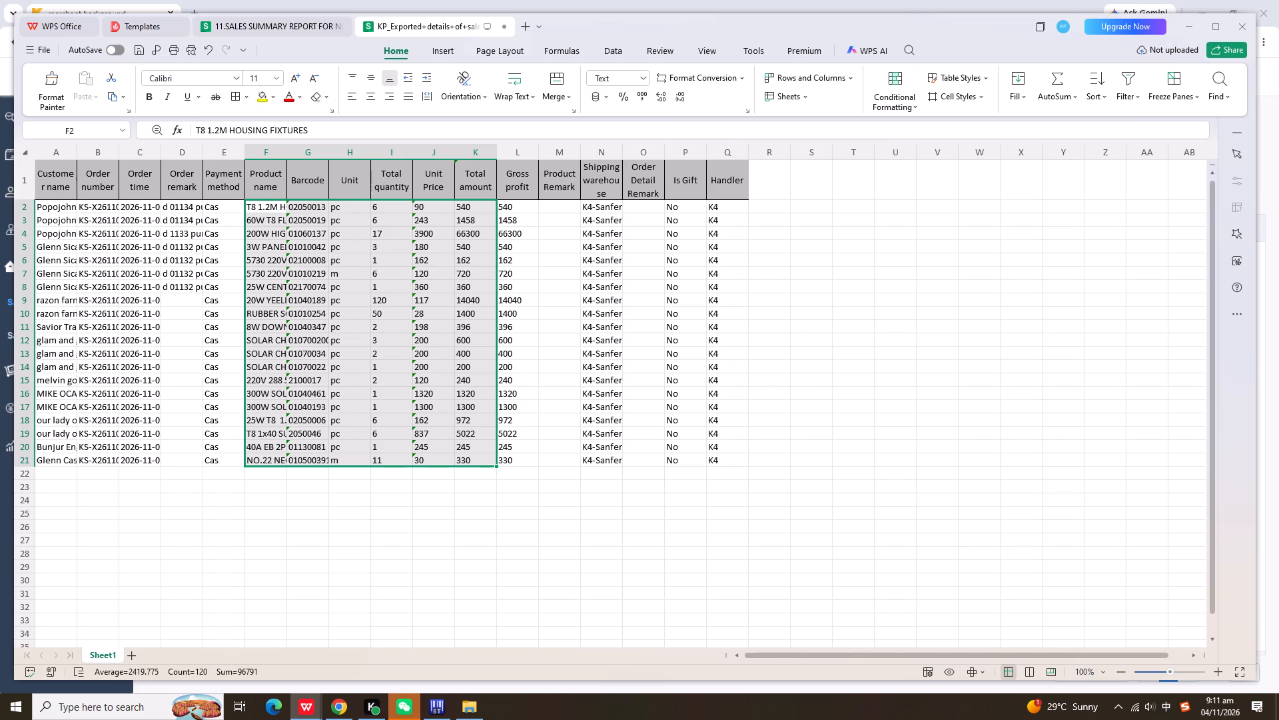
pyautogui.click(1241, 25)
pyautogui.click(685, 363)
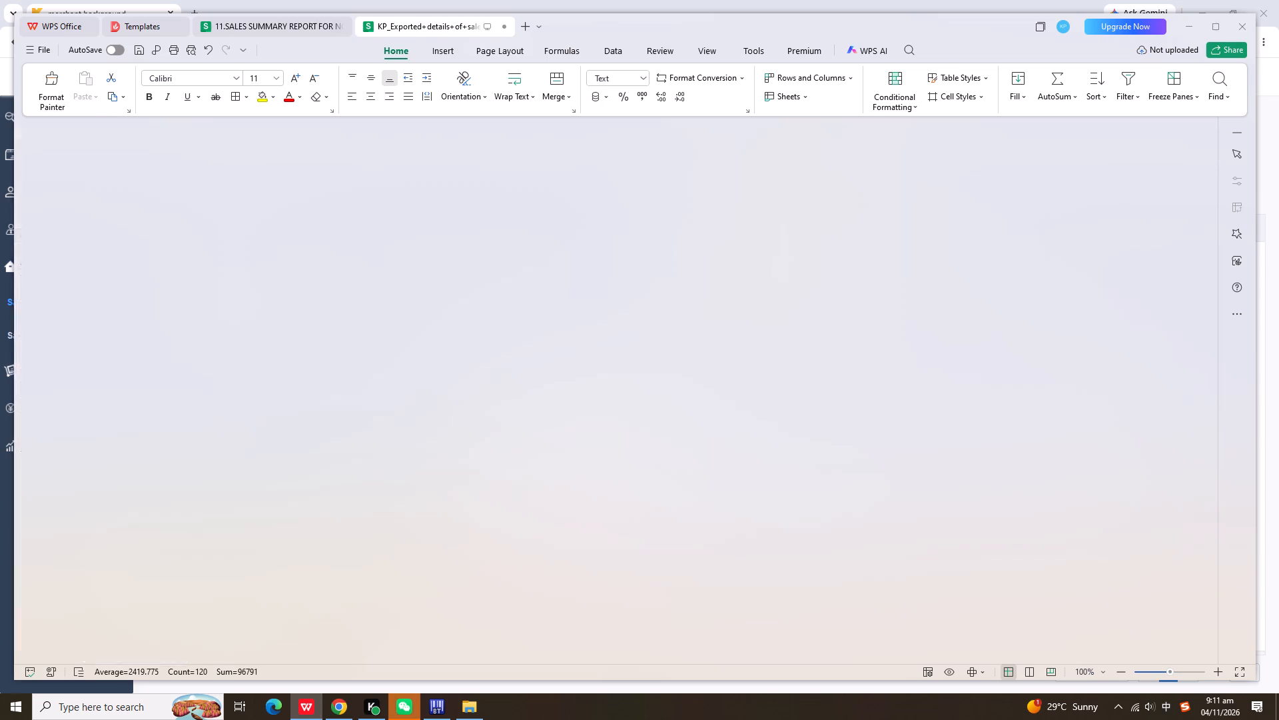
# Switch to WeChat and read the new messages in the K4 san fernando and Kenas baliwag chats.
pyautogui.click(397, 709)
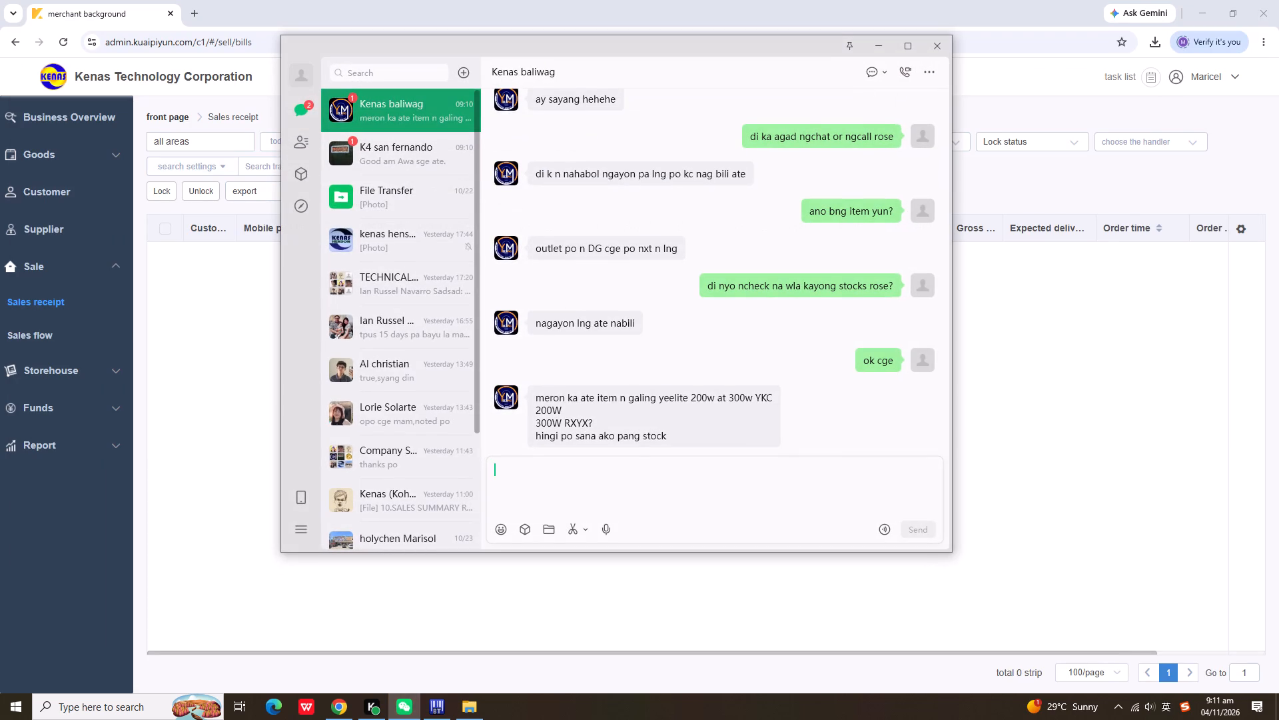
pyautogui.click(412, 147)
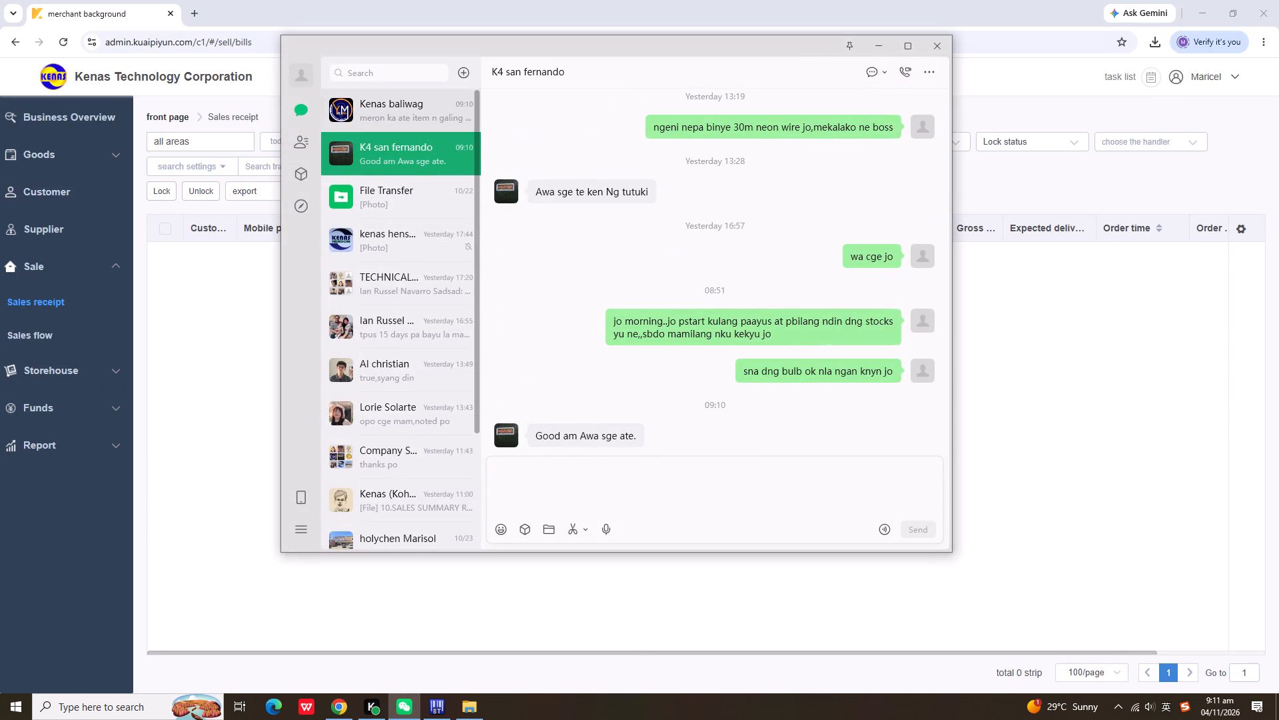
pyautogui.click(428, 113)
pyautogui.click(563, 483)
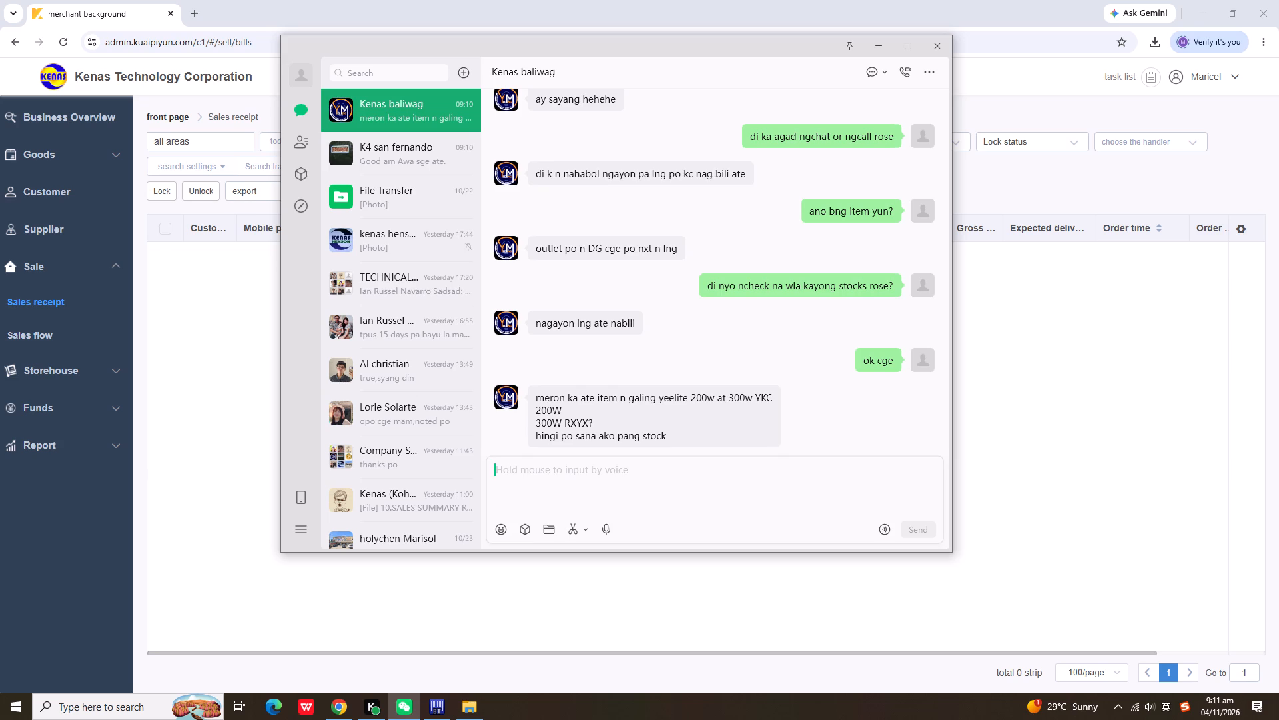
pyautogui.click(881, 49)
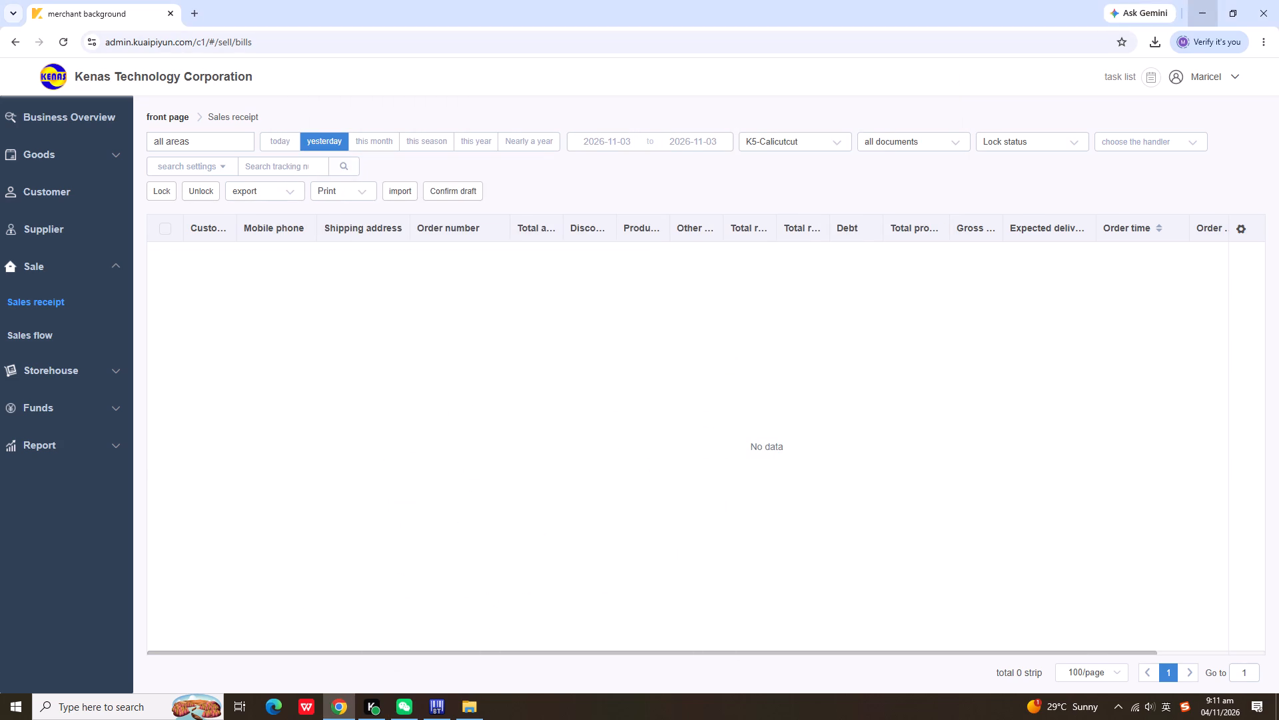
# Open REQUEST STOCKS.xlsx from the desktop and check the requested flood lights on the YEELITE (2) sheet.
pyautogui.click(1199, 11)
pyautogui.doubleClick(235, 28)
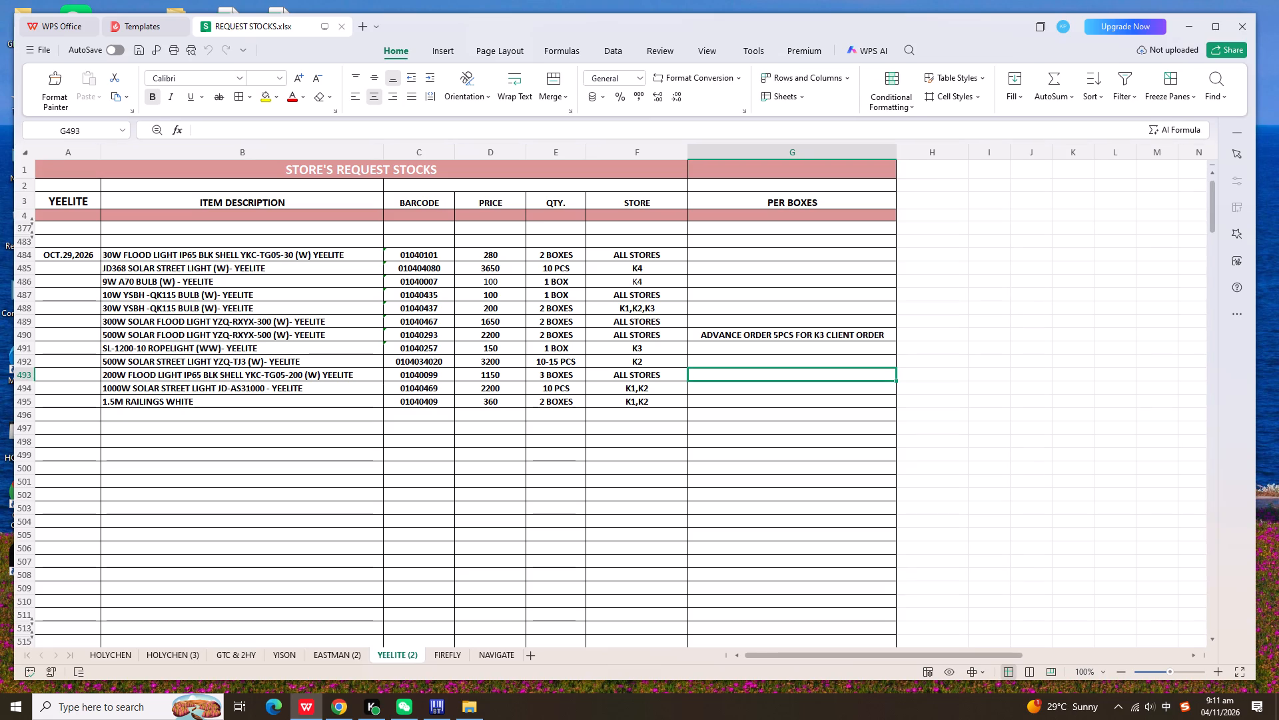
pyautogui.click(346, 321)
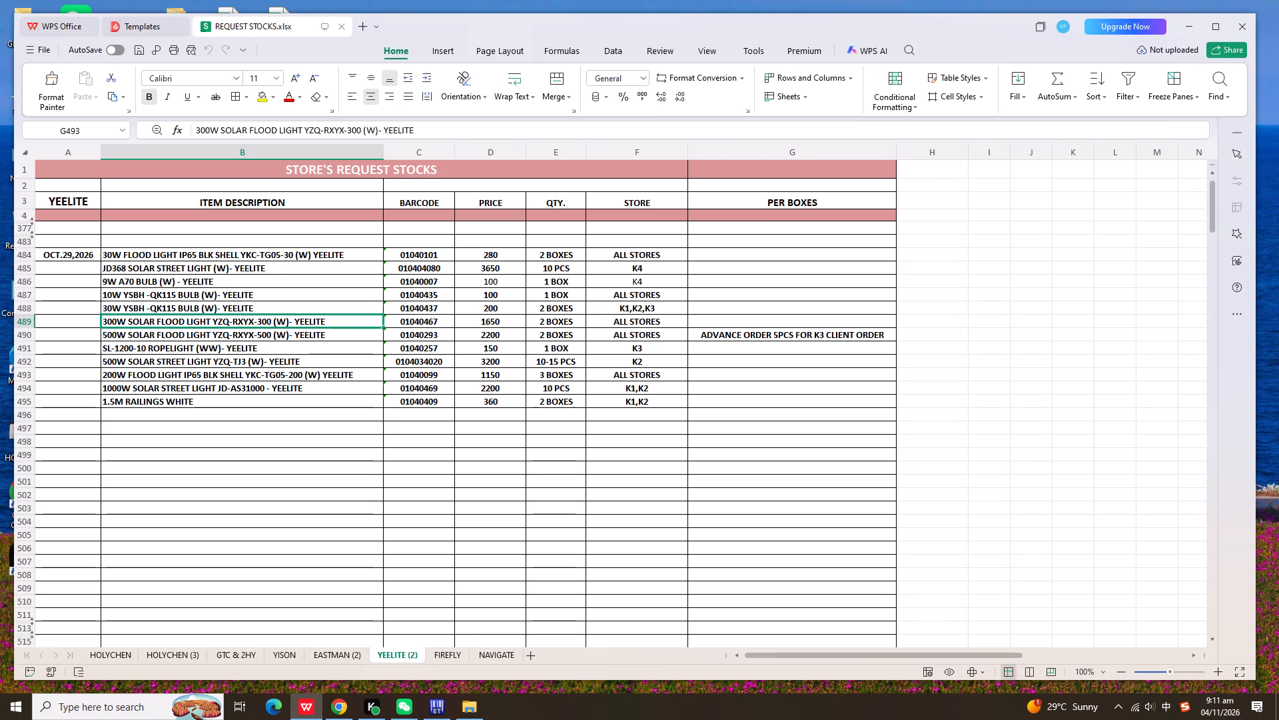
pyautogui.click(333, 258)
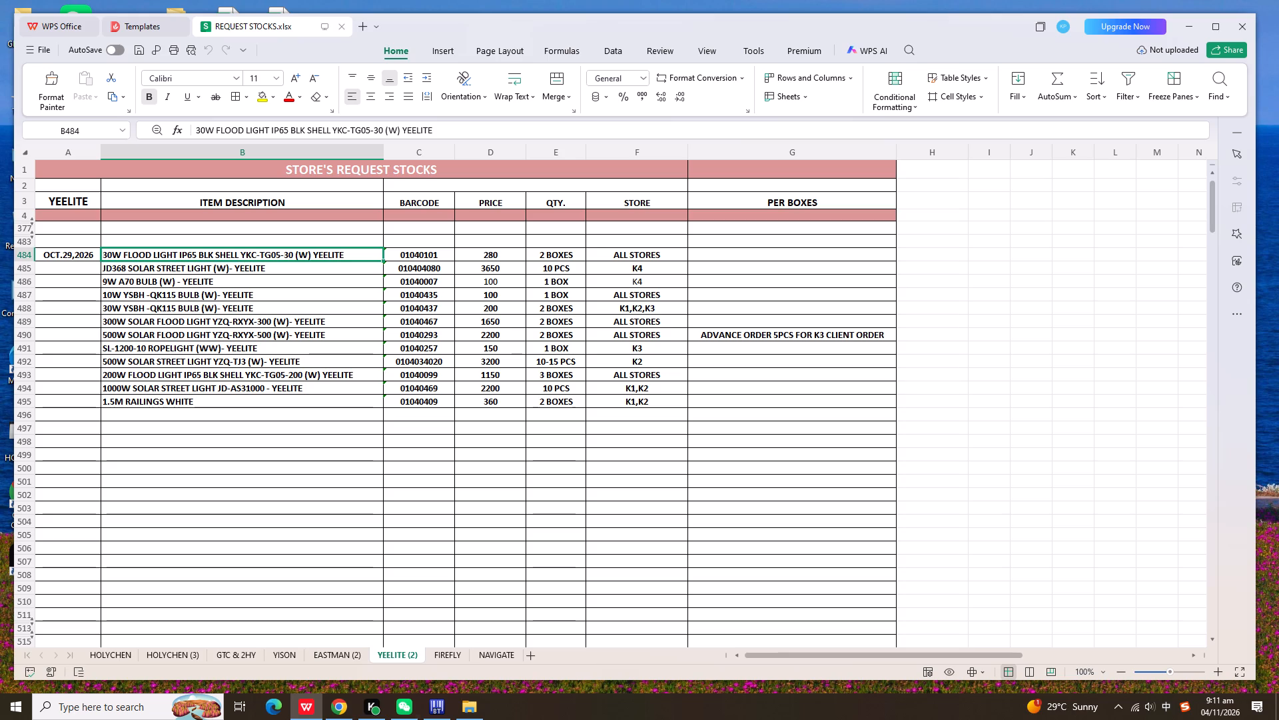
# Switch to the merchant site in Chrome and search the Goods product list for 300W YKC.
pyautogui.click(344, 705)
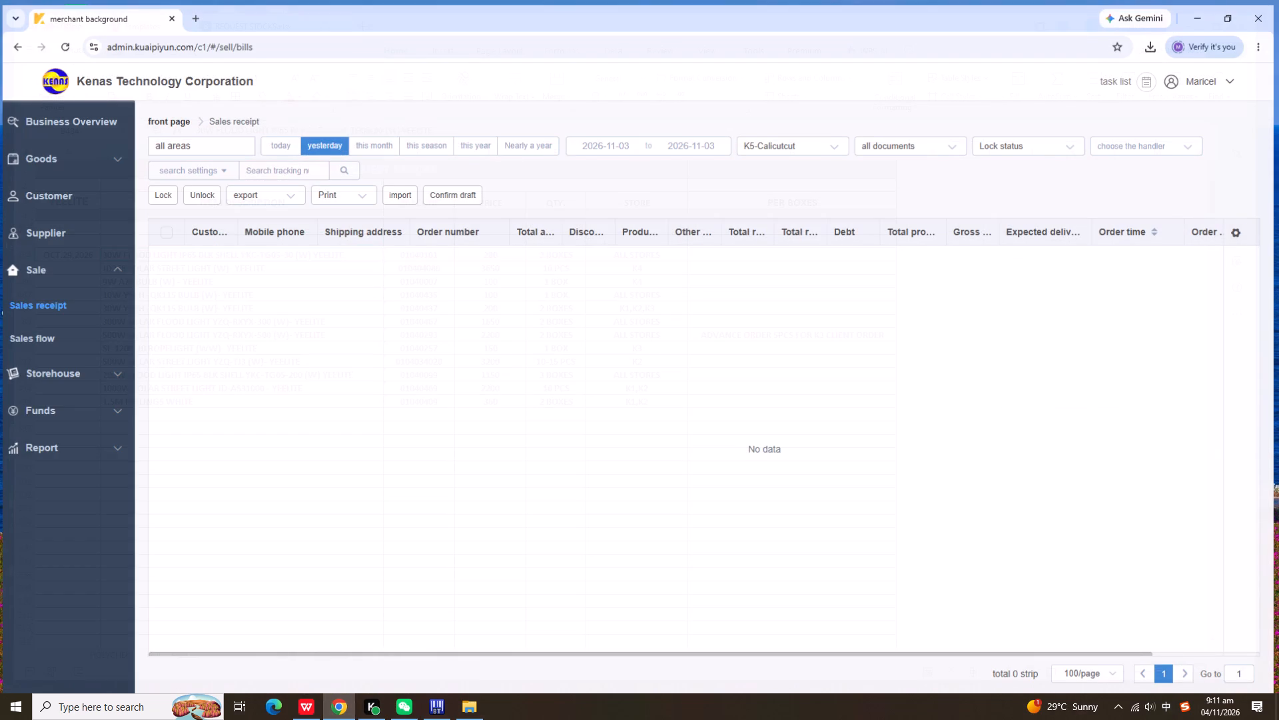
pyautogui.click(98, 159)
pyautogui.click(81, 186)
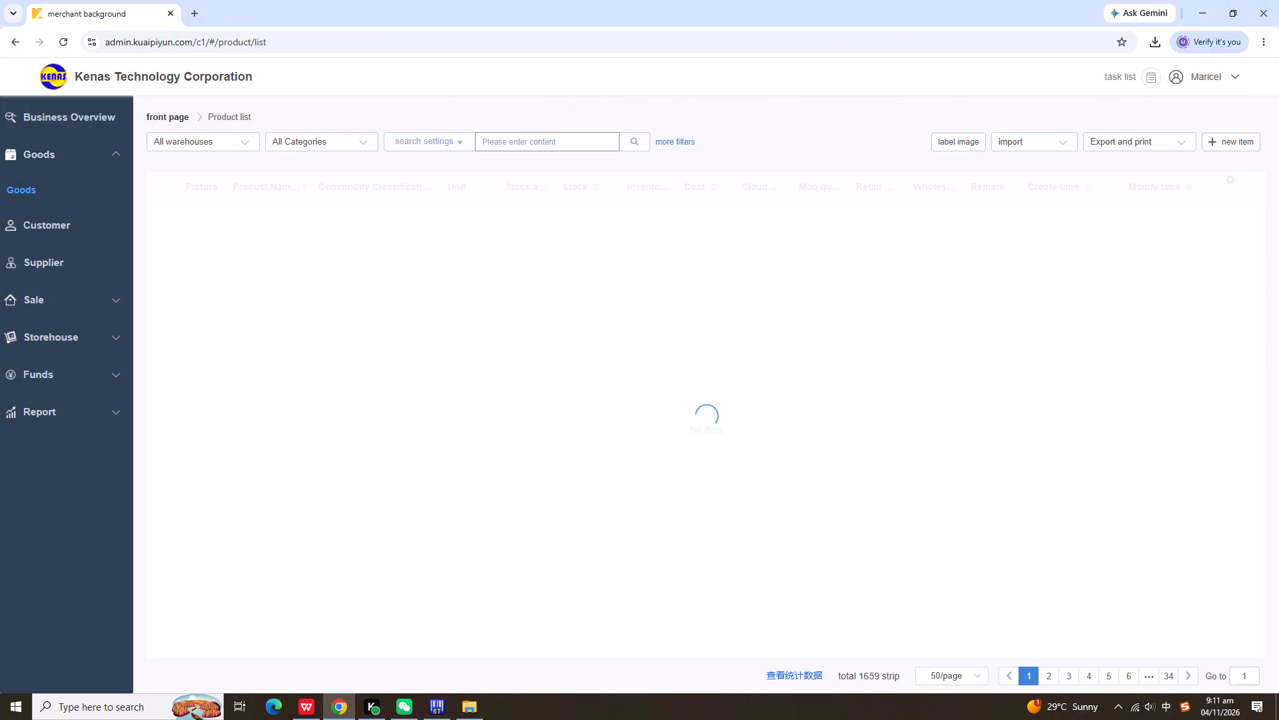
pyautogui.click(548, 143)
pyautogui.write('300w ykc')
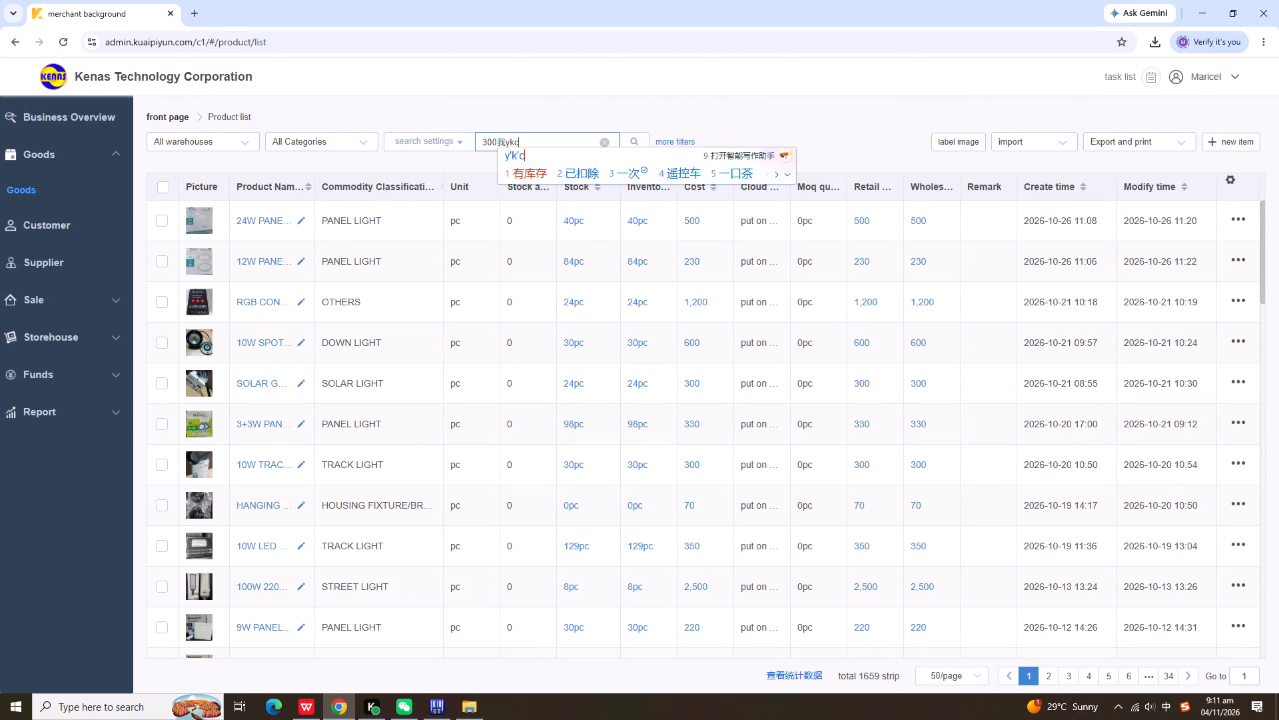
pyautogui.moveTo(536, 144); pyautogui.dragTo(531, 144)
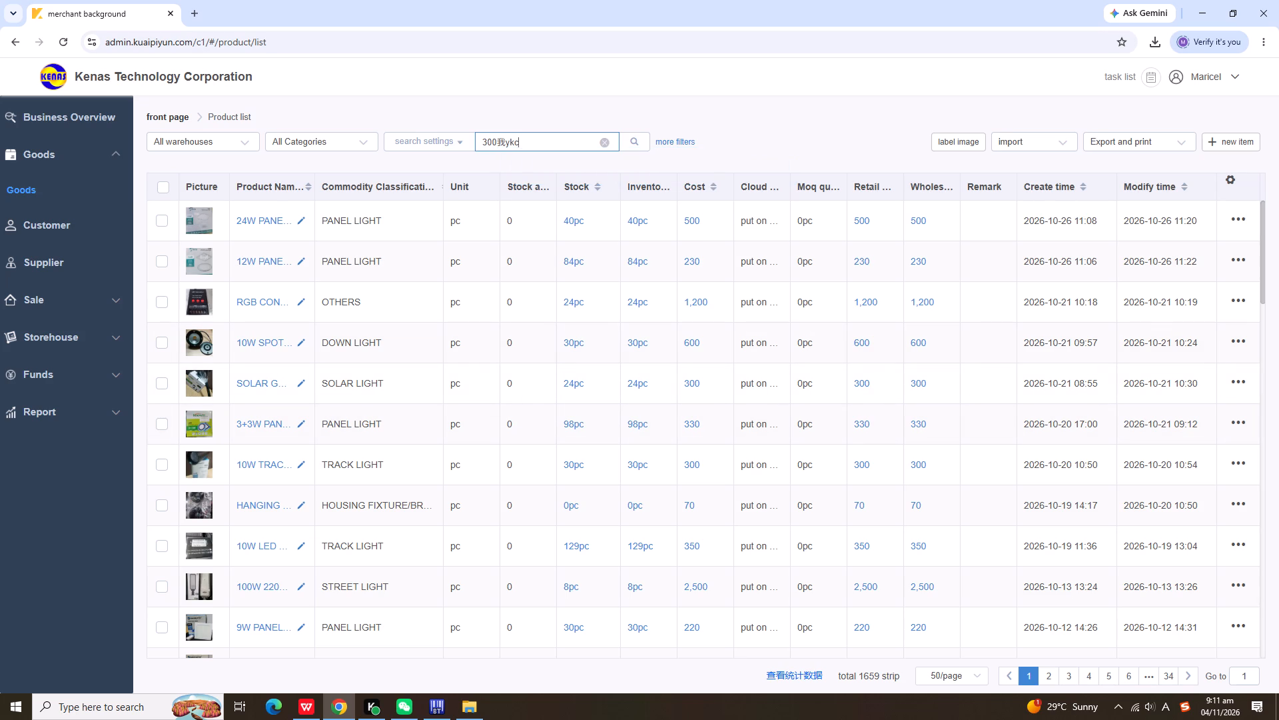
pyautogui.moveTo(531, 144); pyautogui.dragTo(449, 146)
pyautogui.write('300W YKC')
pyautogui.press('Return')
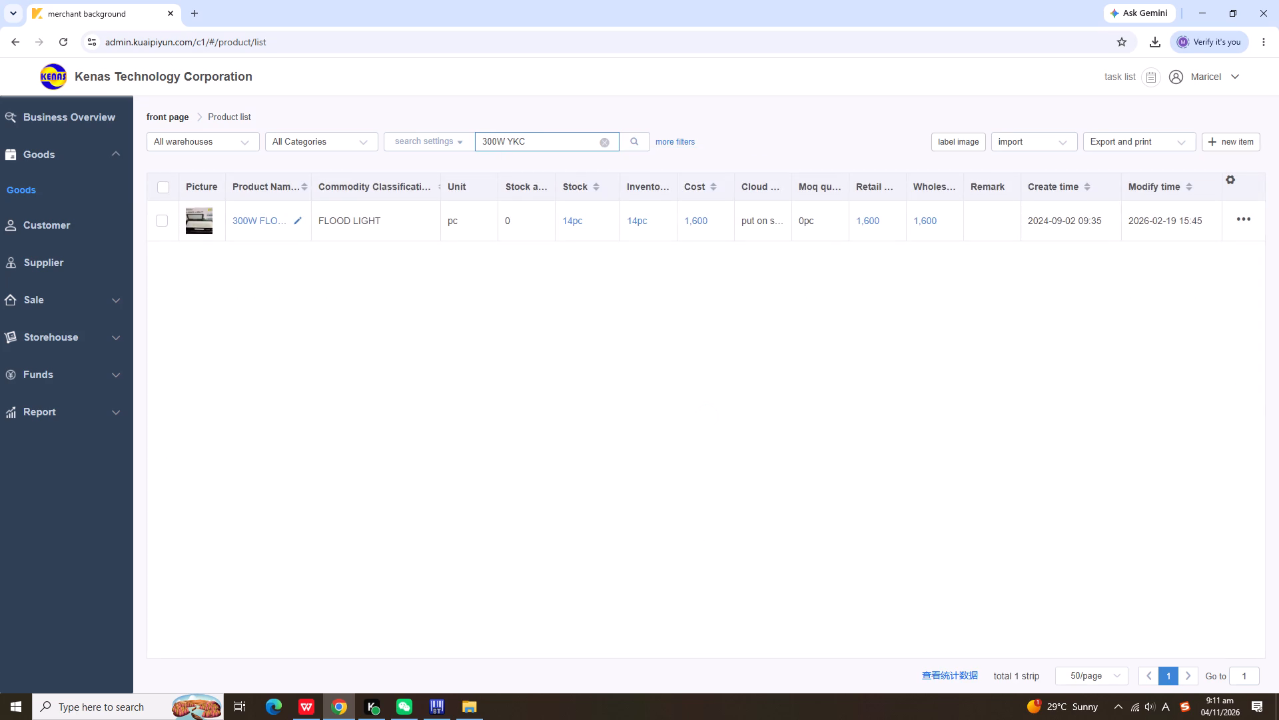
# Check the 300W YKC flood light's stock in Warehouse Calibutbut and K3-Bulacan Baliwag, then close the inventory details and clear the search text.
pyautogui.click(570, 220)
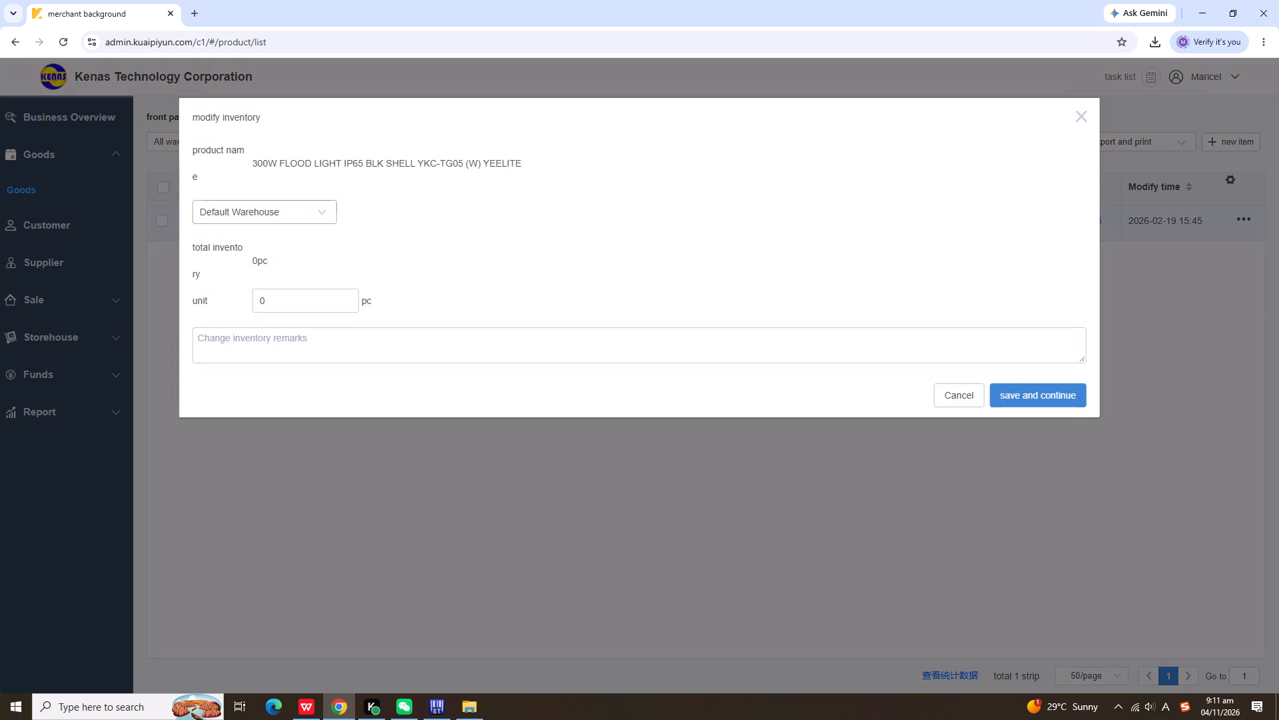
pyautogui.click(302, 219)
pyautogui.click(288, 265)
pyautogui.click(316, 217)
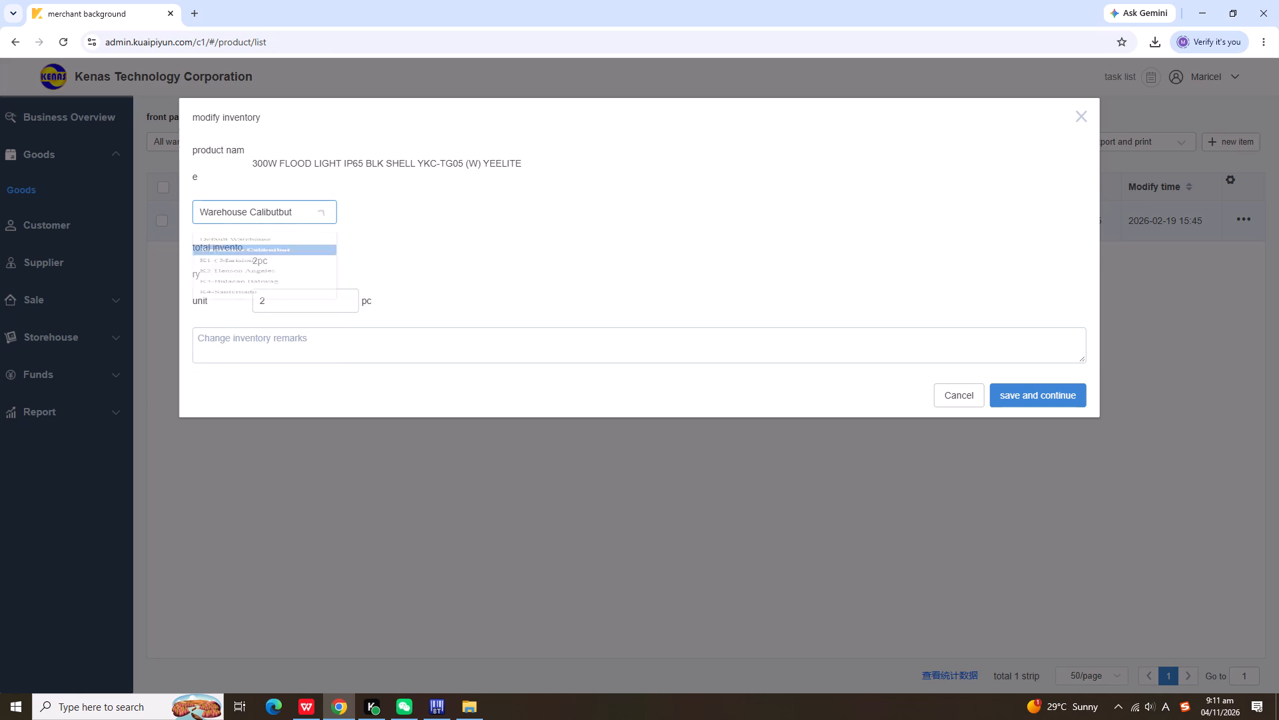
pyautogui.click(291, 339)
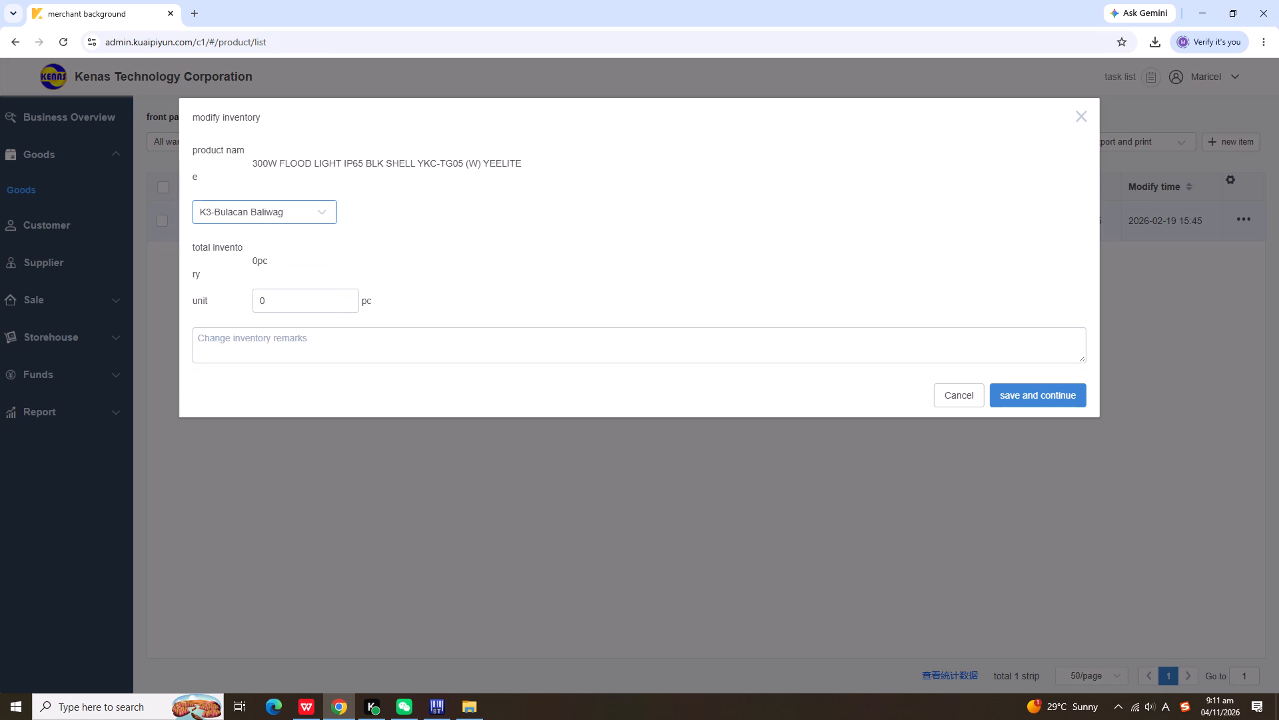
pyautogui.click(1072, 115)
pyautogui.click(1078, 115)
pyautogui.moveTo(552, 143); pyautogui.dragTo(469, 143)
pyautogui.press('Delete')
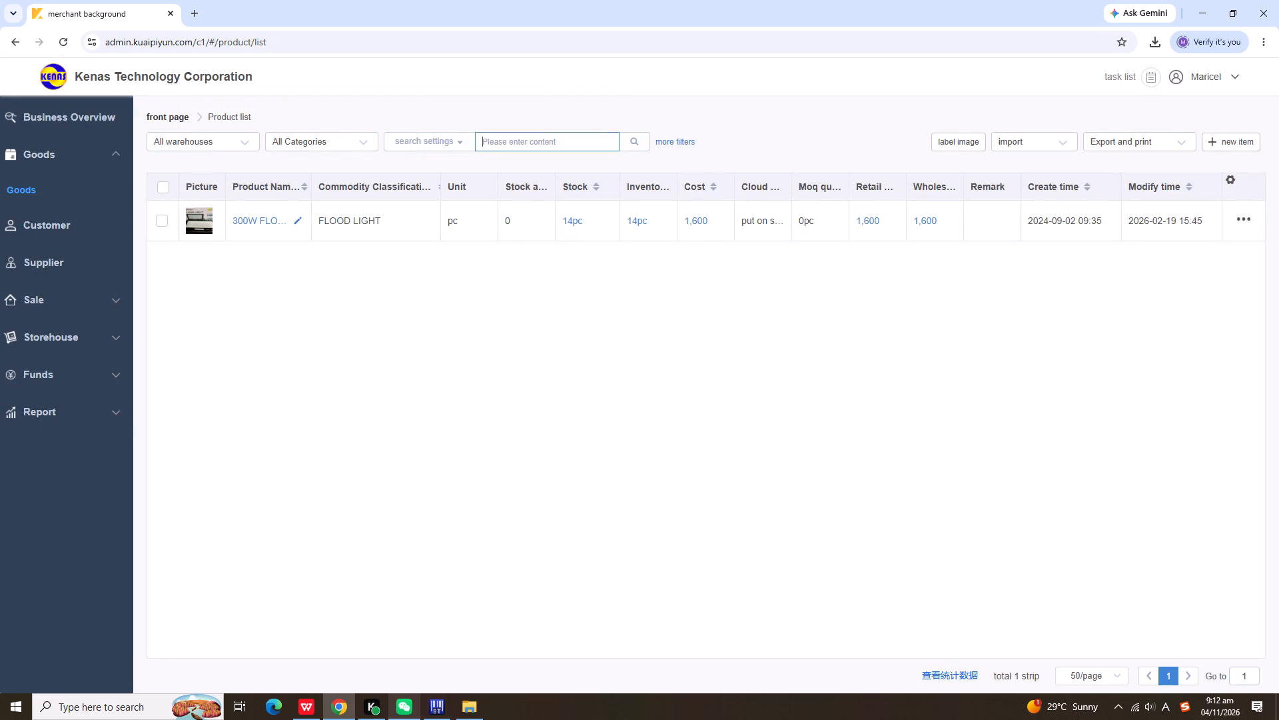
# Switch to WeChat and start a reply about the 200W item in the Kenas baliwag chat.
pyautogui.click(406, 709)
pyautogui.click(580, 486)
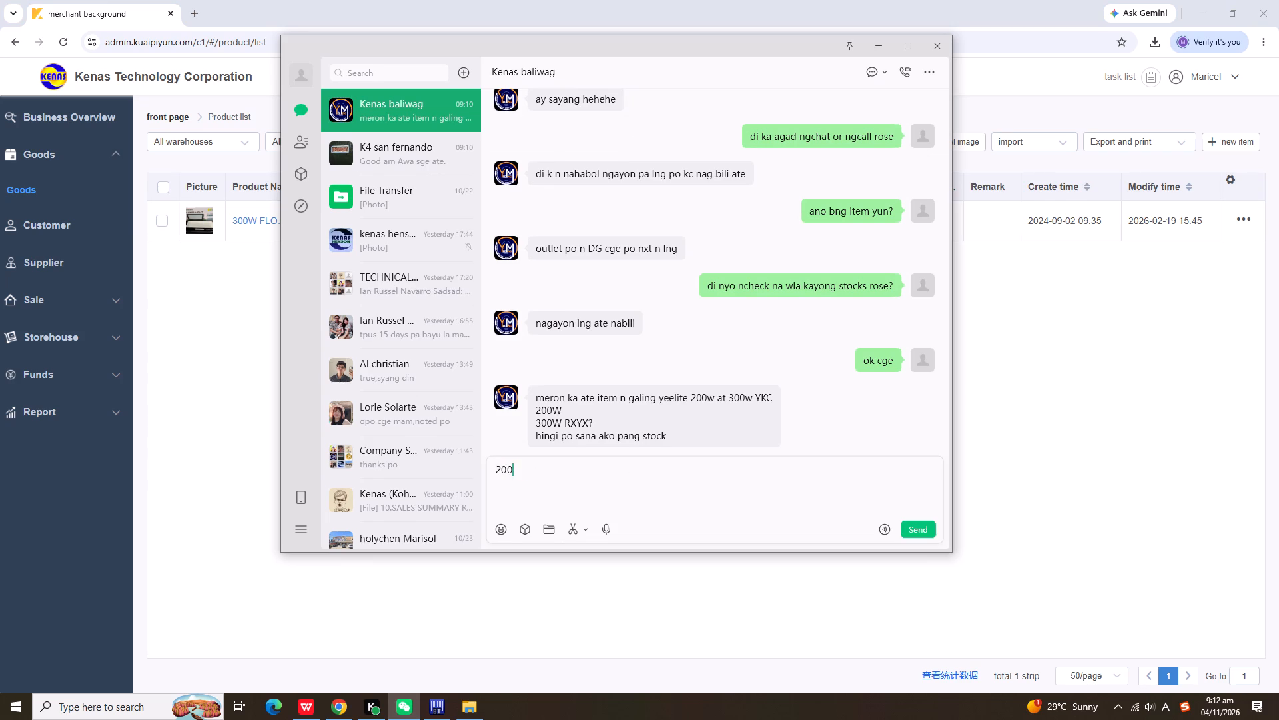